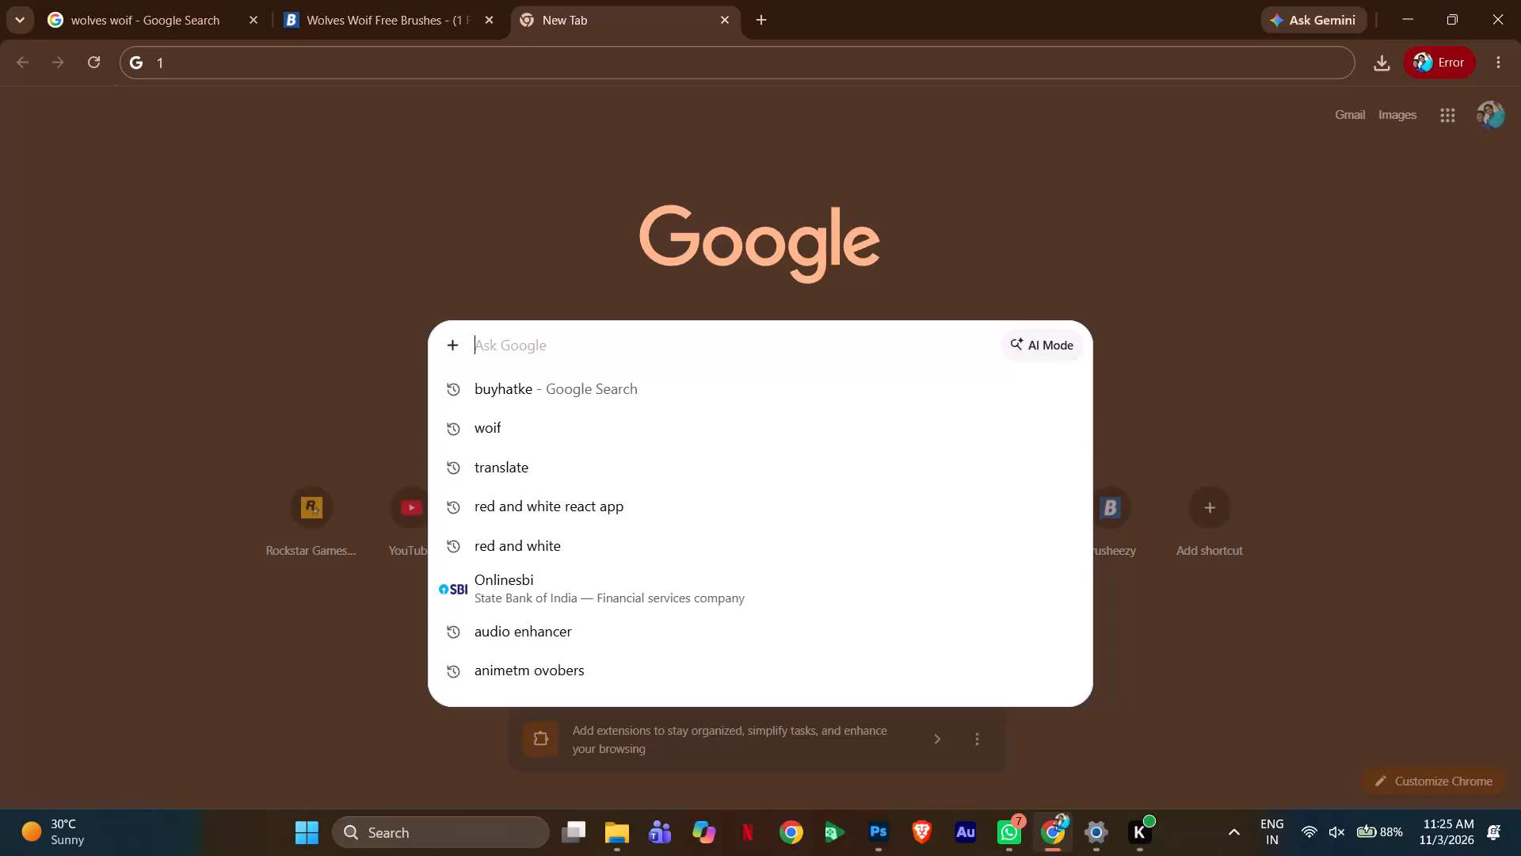
Switch to the open Brusheezy page and replace its search query with "night campout".
{"action": "left_click_drag", "start_coordinate": [475, 219], "coordinate": [470, 200]}
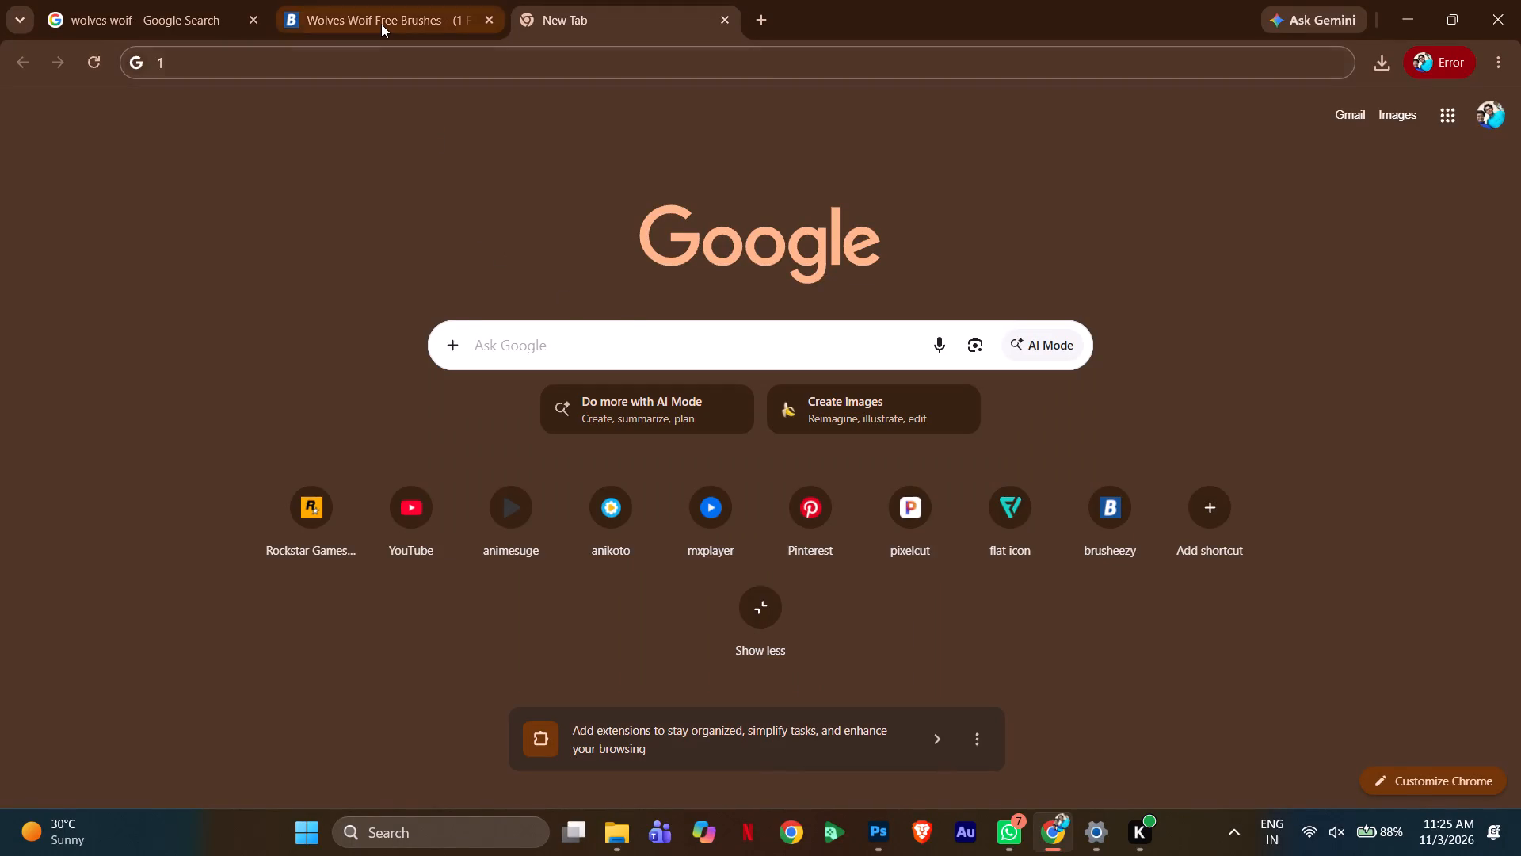
{"action": "left_click", "coordinate": [381, 24]}
{"action": "scroll", "coordinate": [499, 201], "scroll_direction": "up", "scroll_amount": 5}
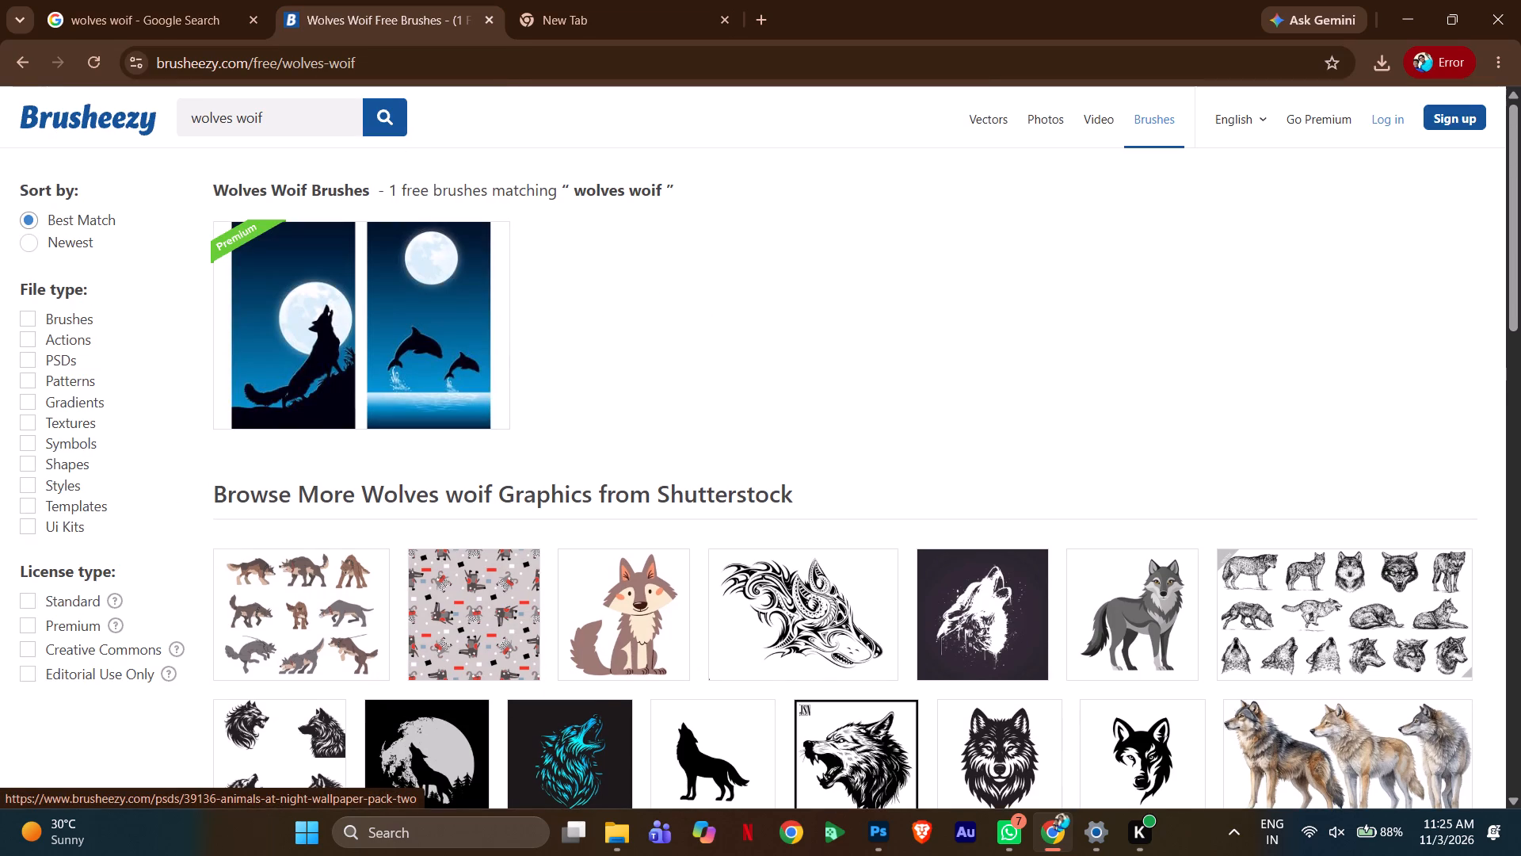
{"action": "left_click", "coordinate": [302, 122]}
{"action": "key", "text": "Delete"}
{"action": "key", "text": "Delete"}
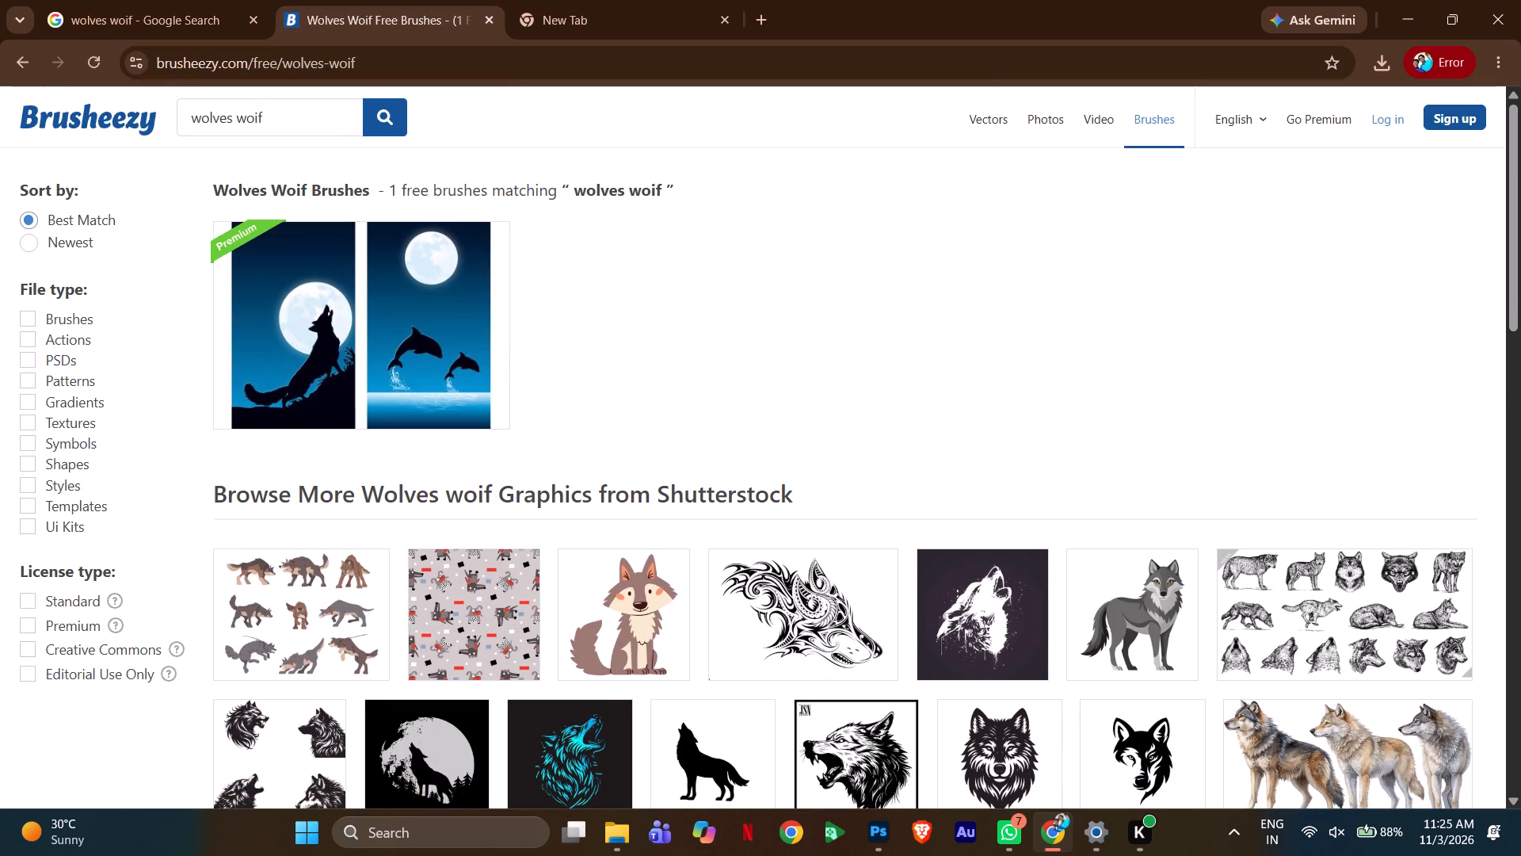
{"action": "key", "text": "BackSpace"}
{"action": "key", "text": "BackSpace"}
{"action": "key", "text": "BackSpace"}
{"action": "key", "text": "BackSpace"}
{"action": "key", "text": "BackSpace"}
{"action": "key", "text": "BackSpace"}
{"action": "key", "text": "BackSpace"}
{"action": "key", "text": "BackSpace"}
{"action": "key", "text": "BackSpace"}
{"action": "key", "text": "BackSpace"}
{"action": "key", "text": "BackSpace"}
{"action": "key", "text": "BackSpace"}
{"action": "key", "text": "BackSpace"}
{"action": "key", "text": "BackSpace"}
{"action": "key", "text": "BackSpace"}
{"action": "key", "text": "BackSpace"}
{"action": "key", "text": "BackSpace"}
{"action": "key", "text": "BackSpace"}
{"action": "key", "text": "BackSpace"}
{"action": "key", "text": "BackSpace"}
{"action": "key", "text": "ctrl+v"}
{"action": "key", "text": "Return"}
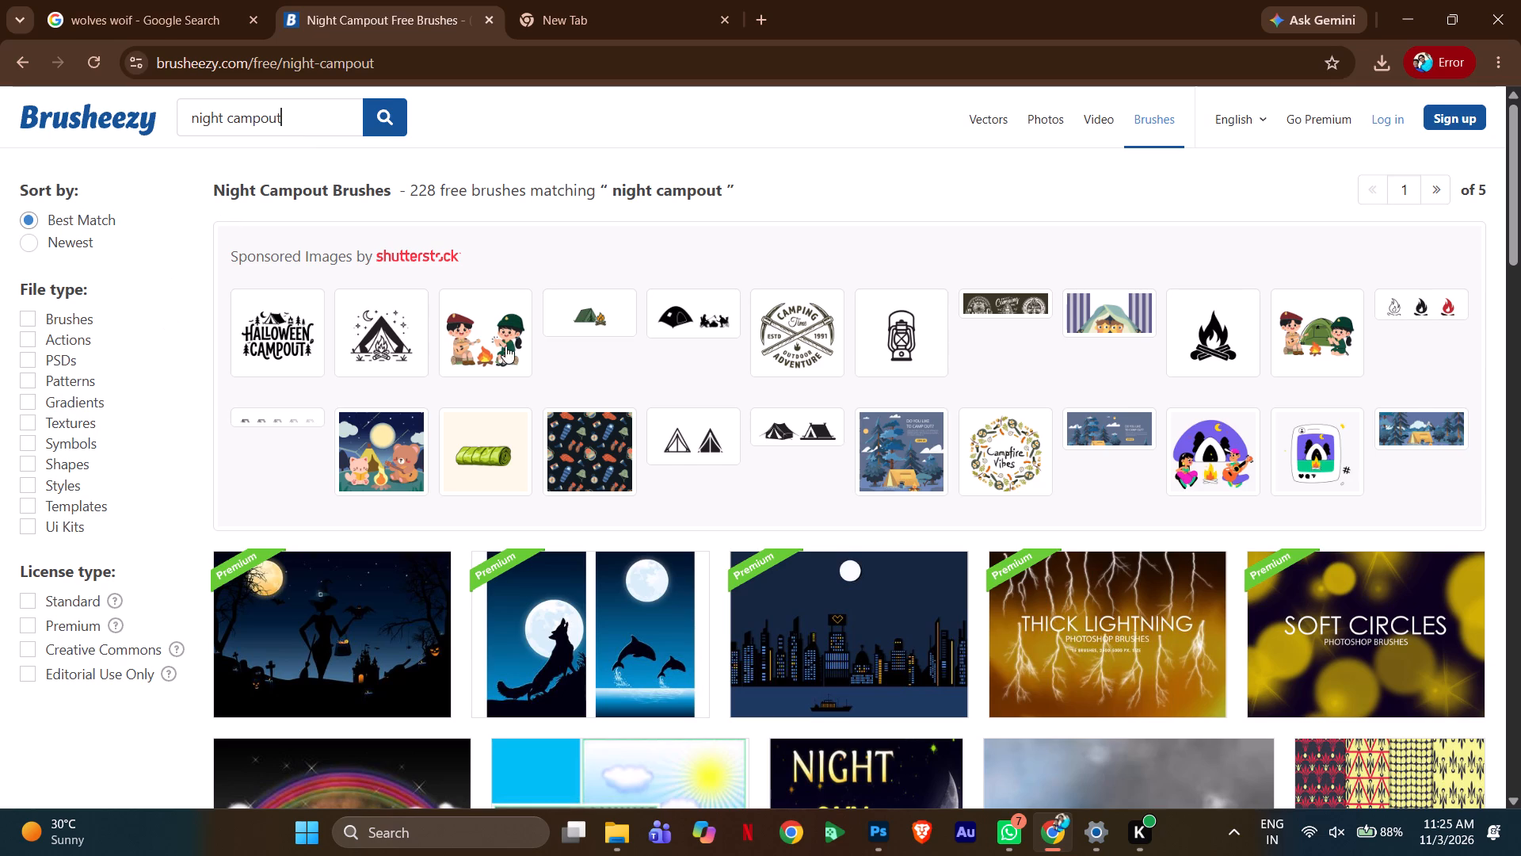
Glance through the night campout results and filter them to the Brushes file type.
{"action": "scroll", "coordinate": [527, 362], "scroll_direction": "down", "scroll_amount": 3}
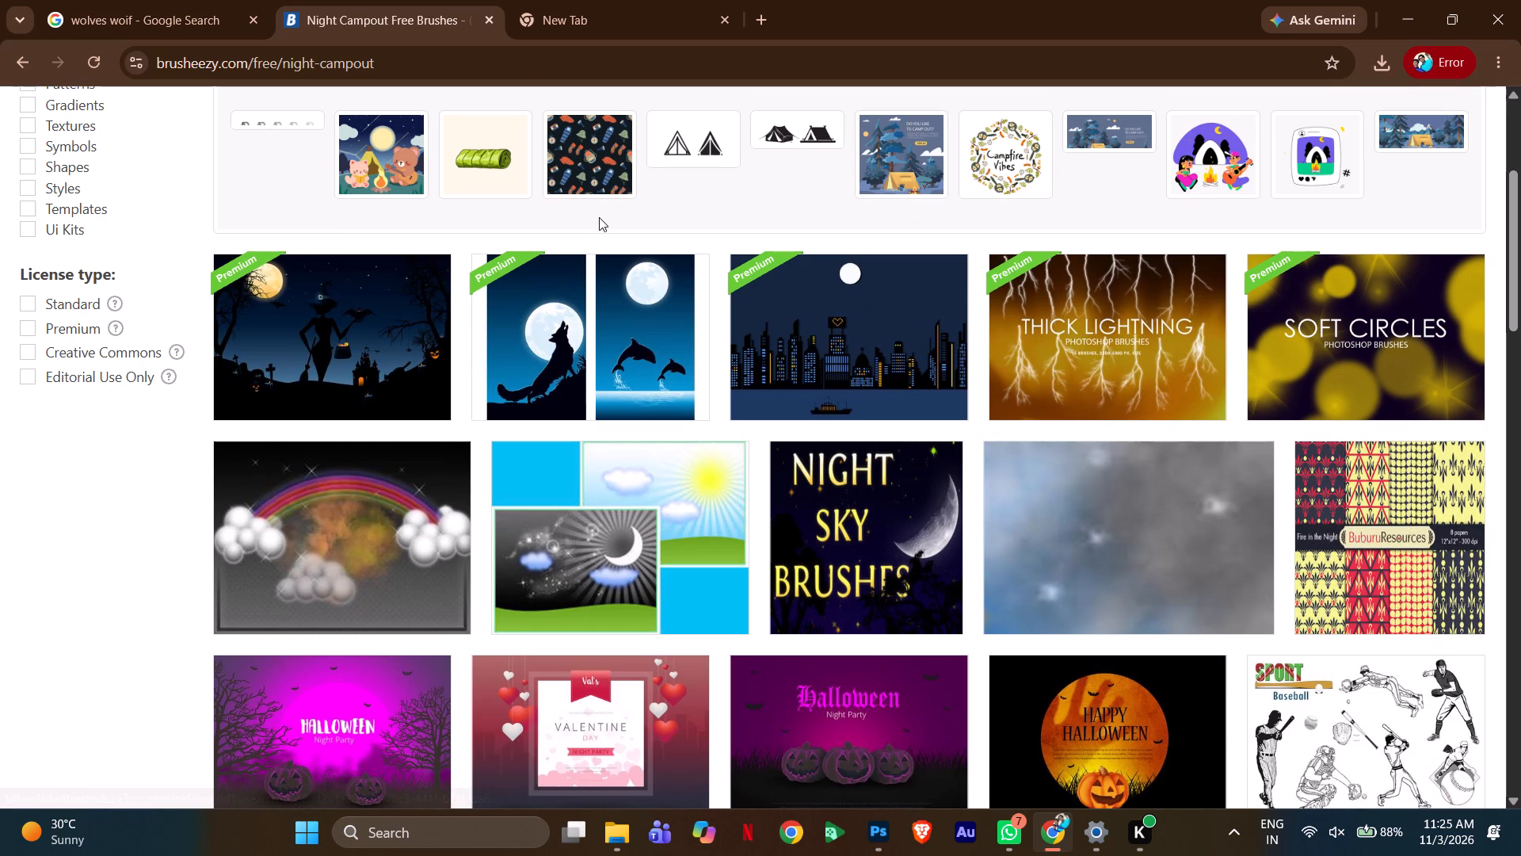
{"action": "scroll", "coordinate": [514, 548], "scroll_direction": "down", "scroll_amount": 3}
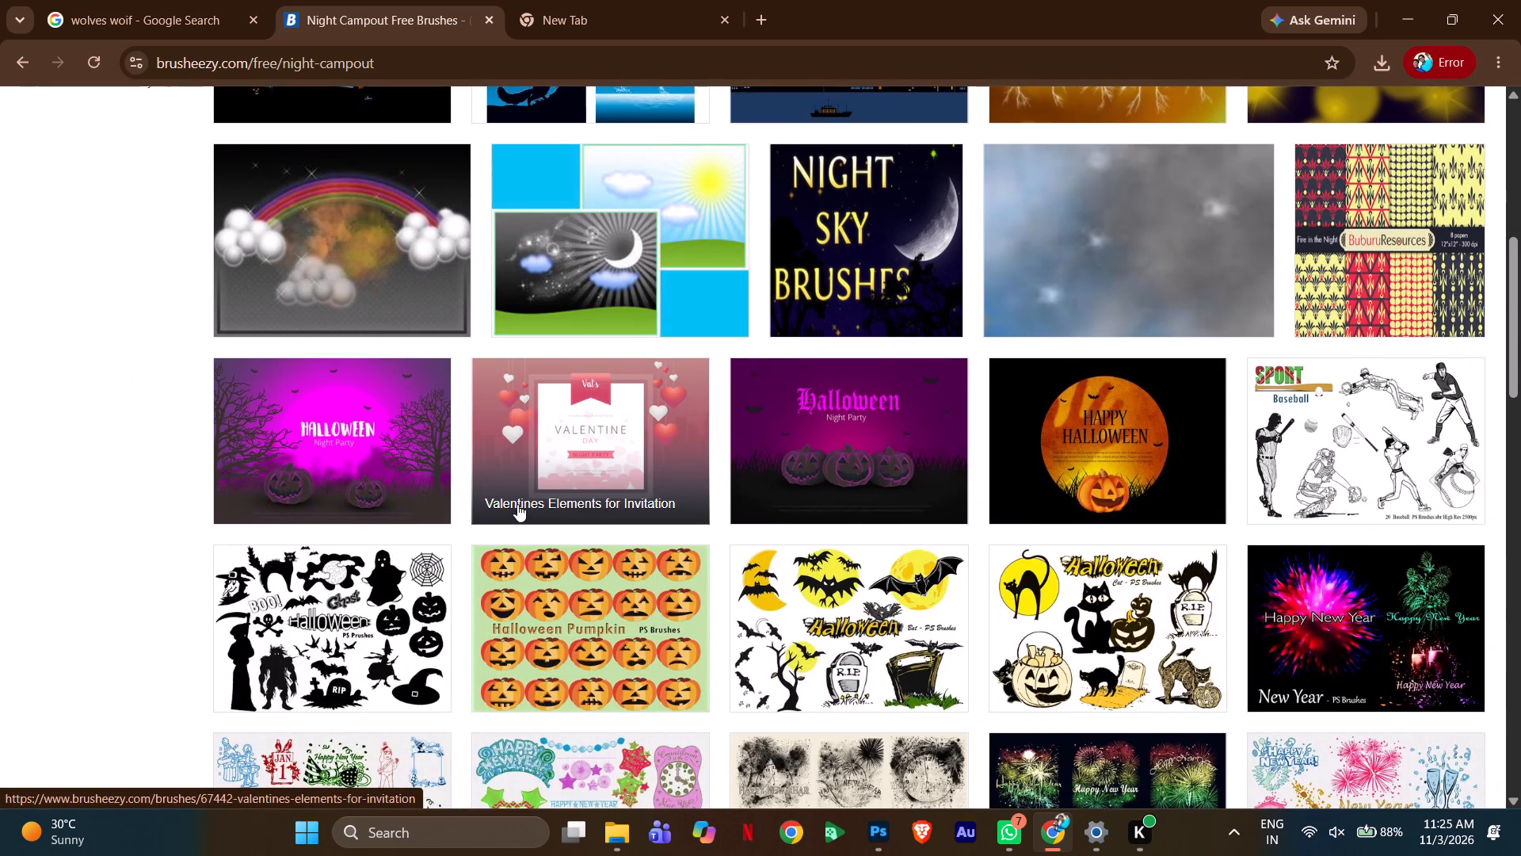
{"action": "scroll", "coordinate": [517, 504], "scroll_direction": "up", "scroll_amount": 12}
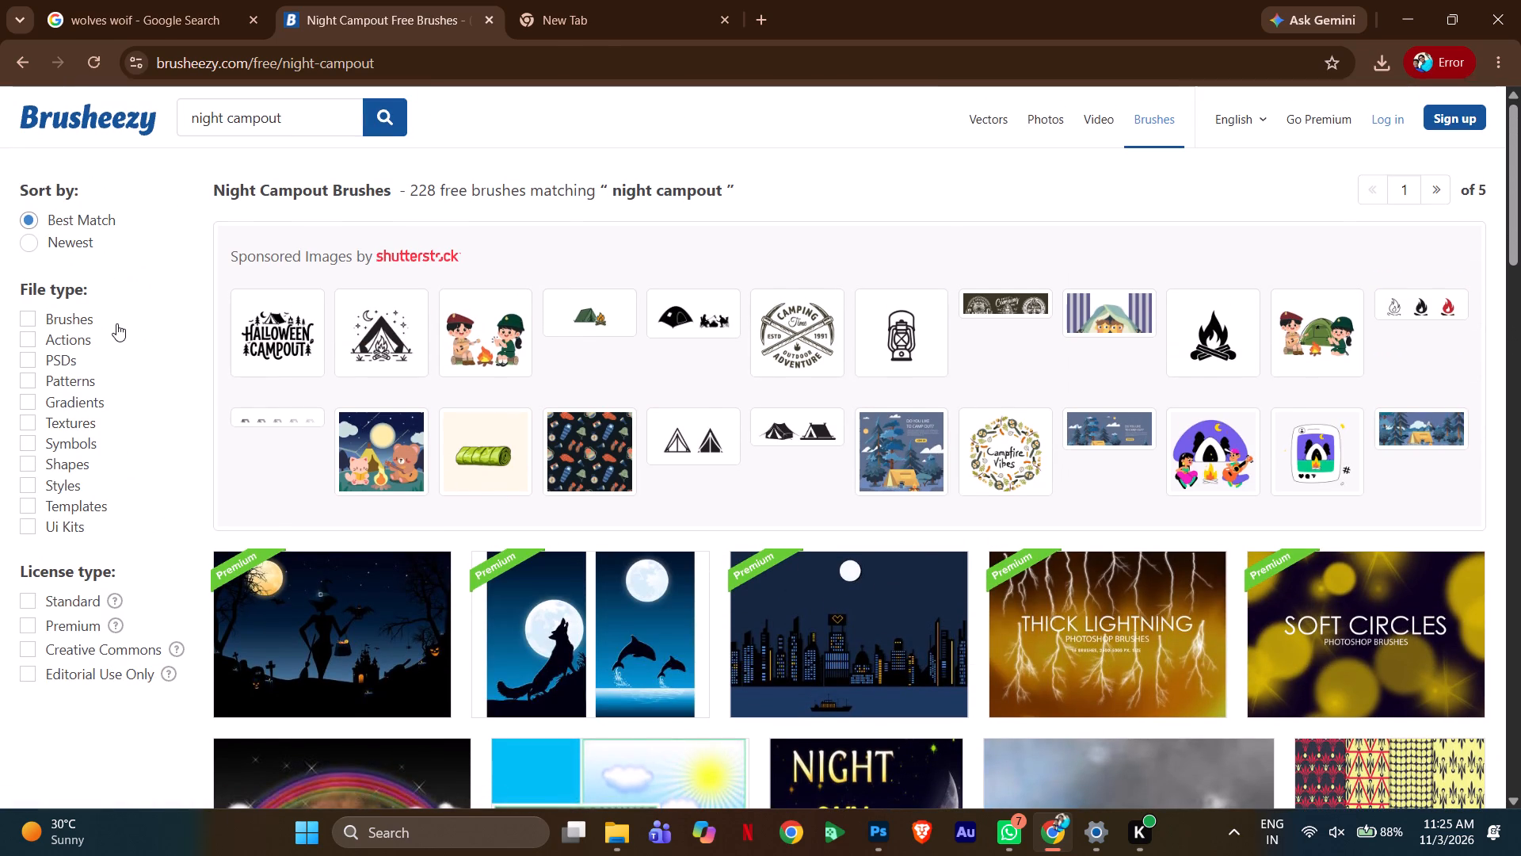
{"action": "left_click", "coordinate": [116, 316]}
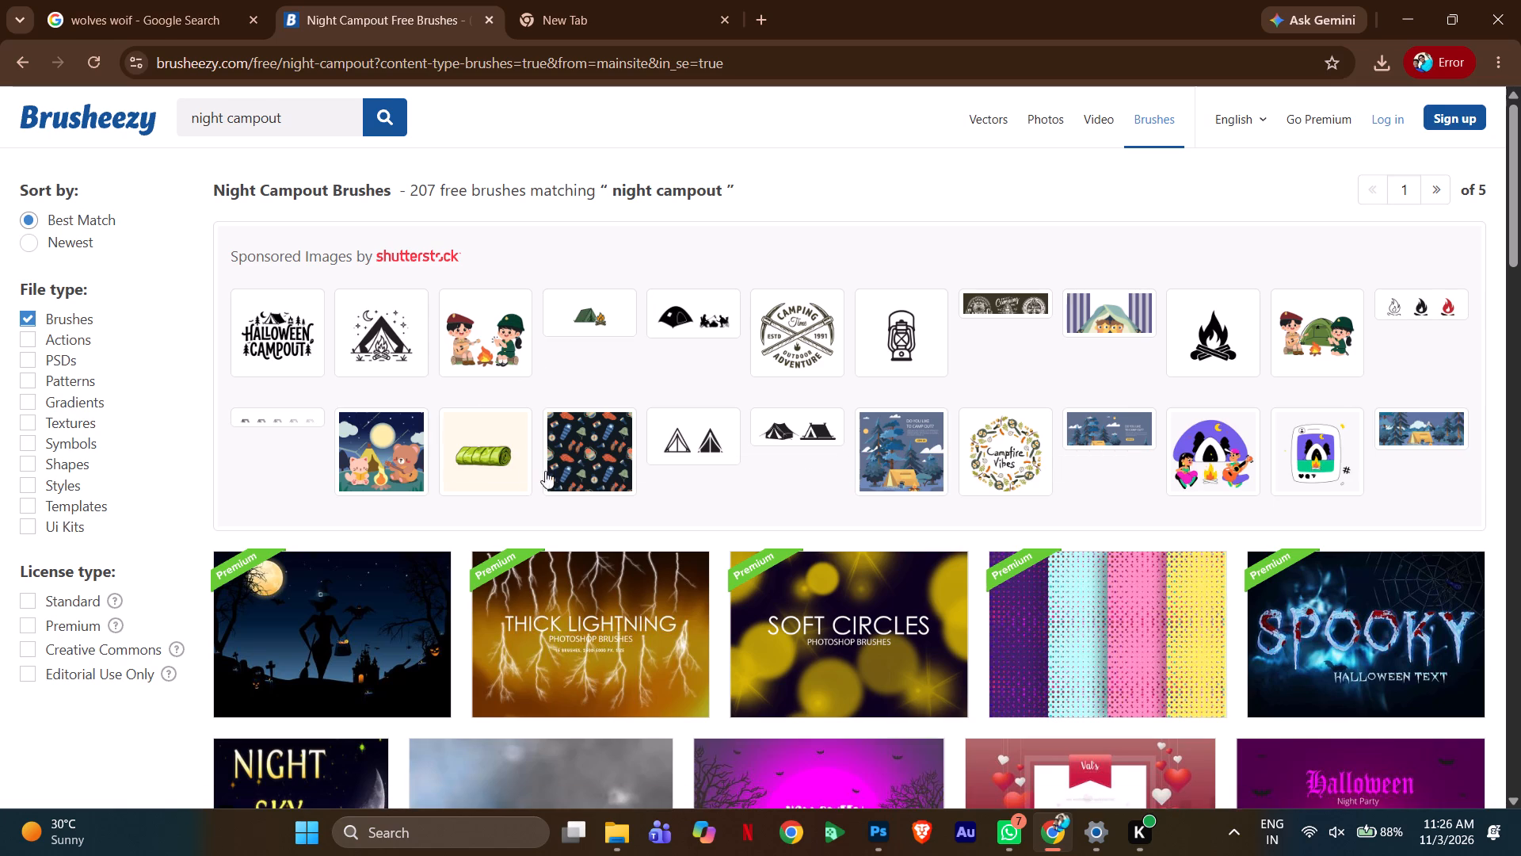
View the sponsored tent images on Shutterstock and close each page to return to the brush results.
{"action": "left_click", "coordinate": [783, 427]}
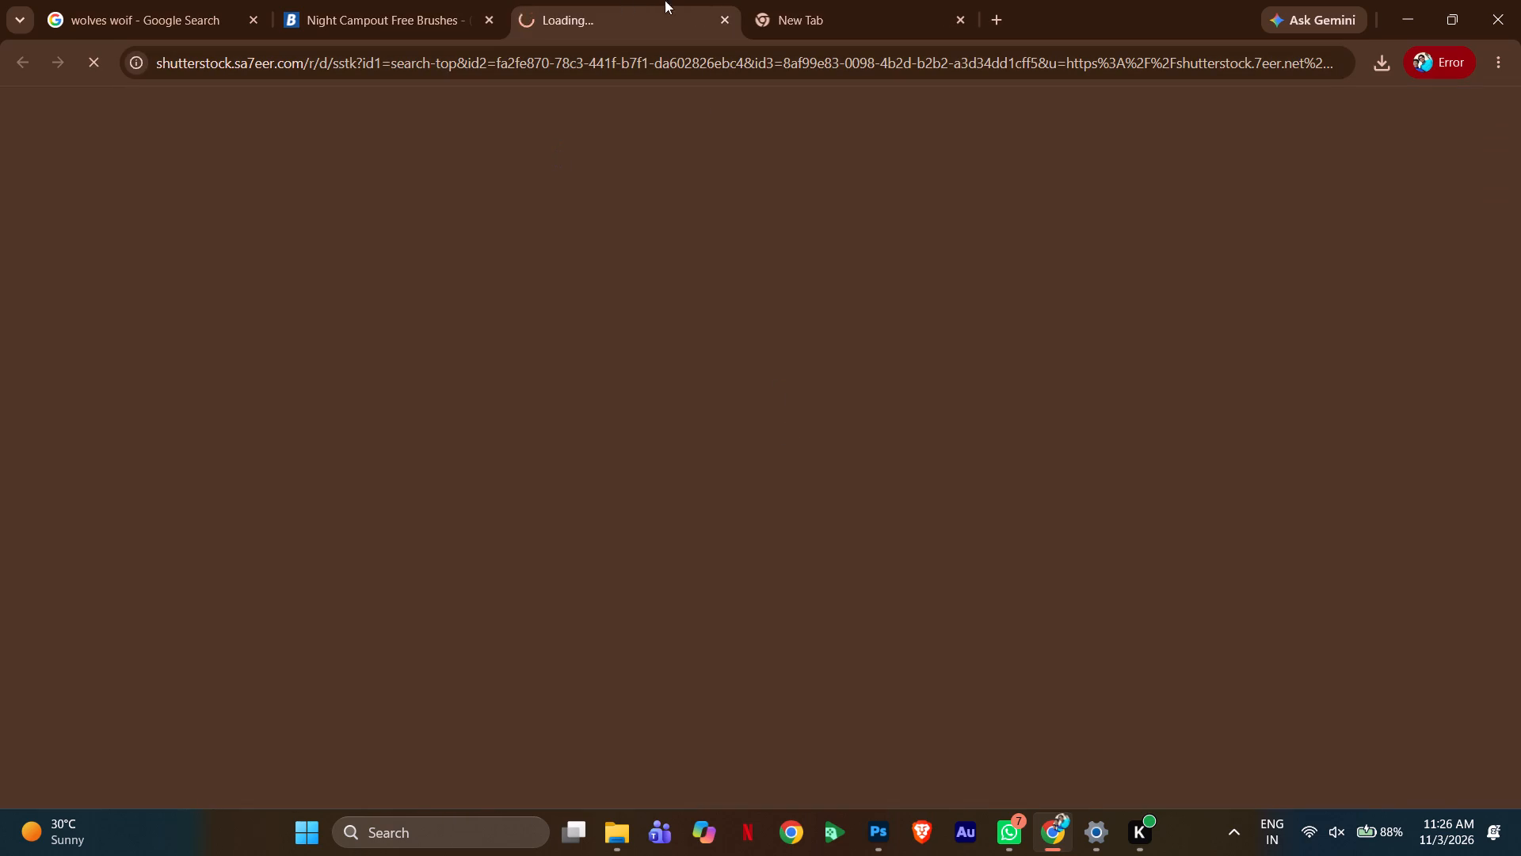
{"action": "left_click", "coordinate": [730, 21]}
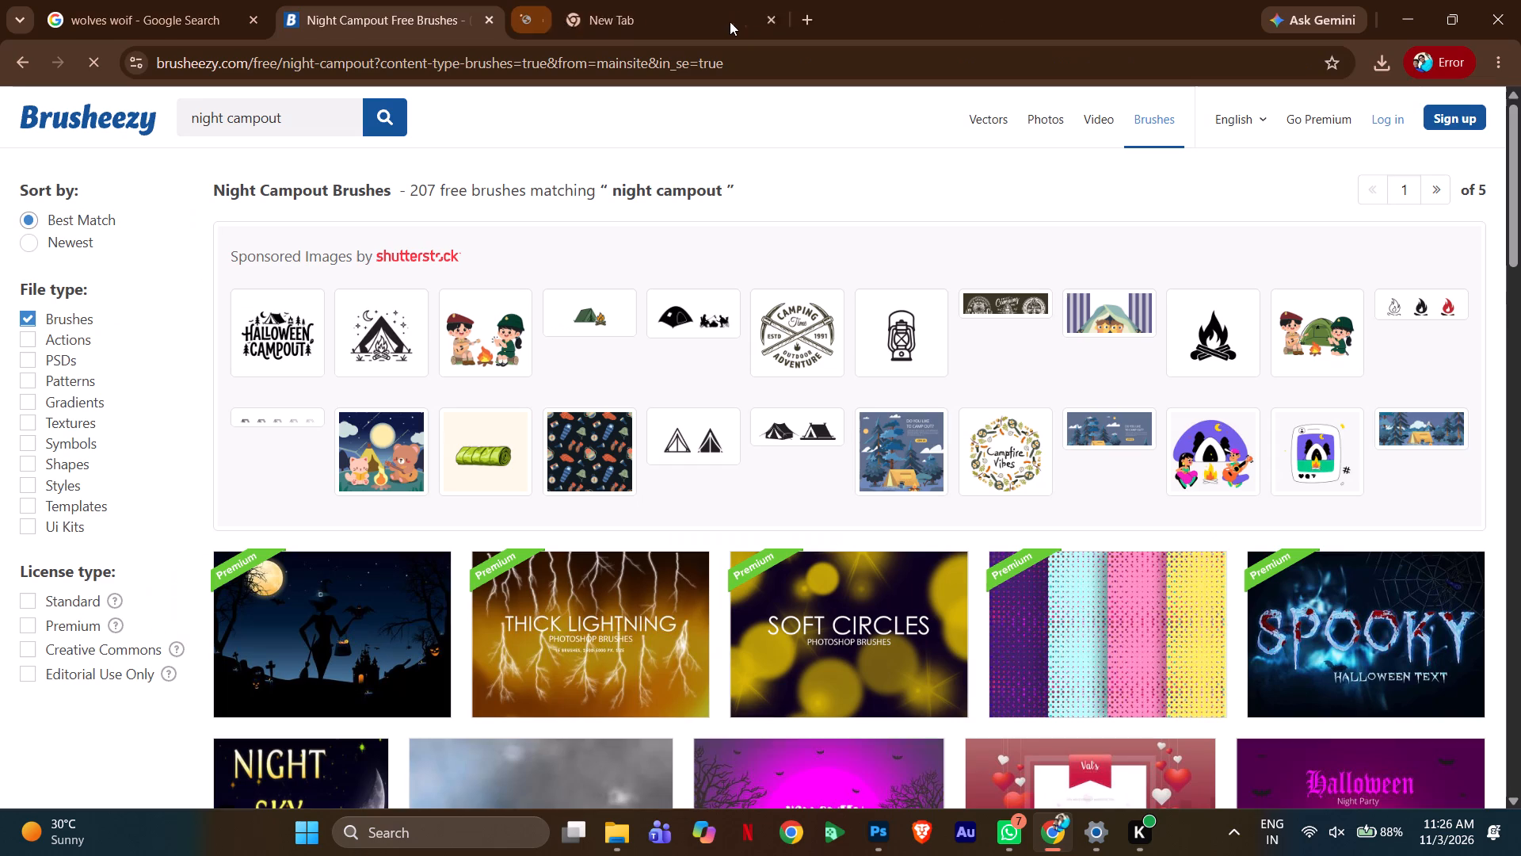
{"action": "left_click", "coordinate": [689, 450]}
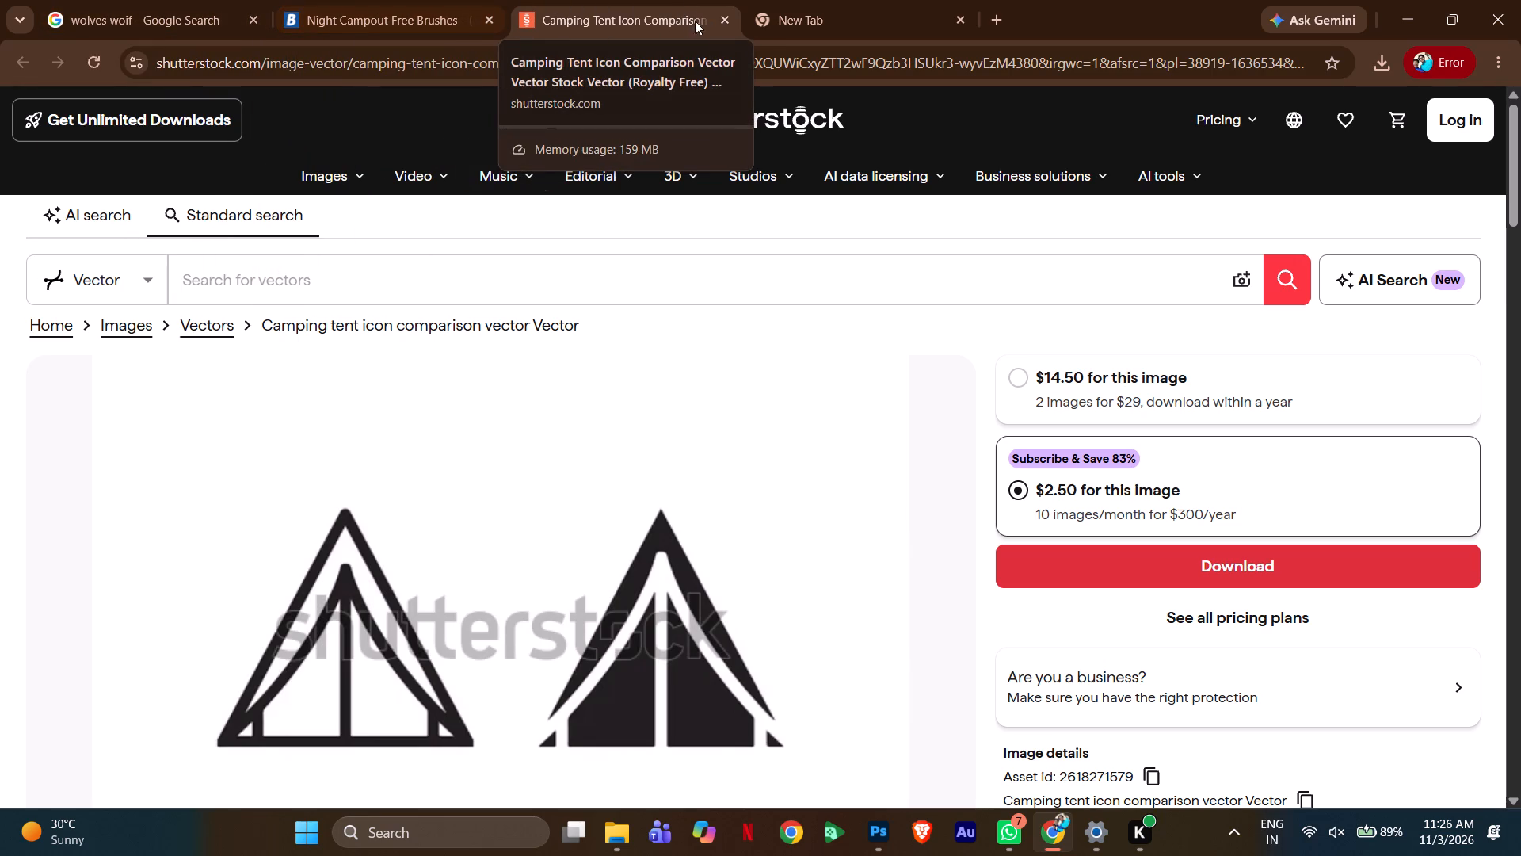
{"action": "left_click", "coordinate": [728, 21]}
Examine the first page of night campout brush results for suitable camping or night-scene brushes.
{"action": "scroll", "coordinate": [971, 651], "scroll_direction": "down", "scroll_amount": 5}
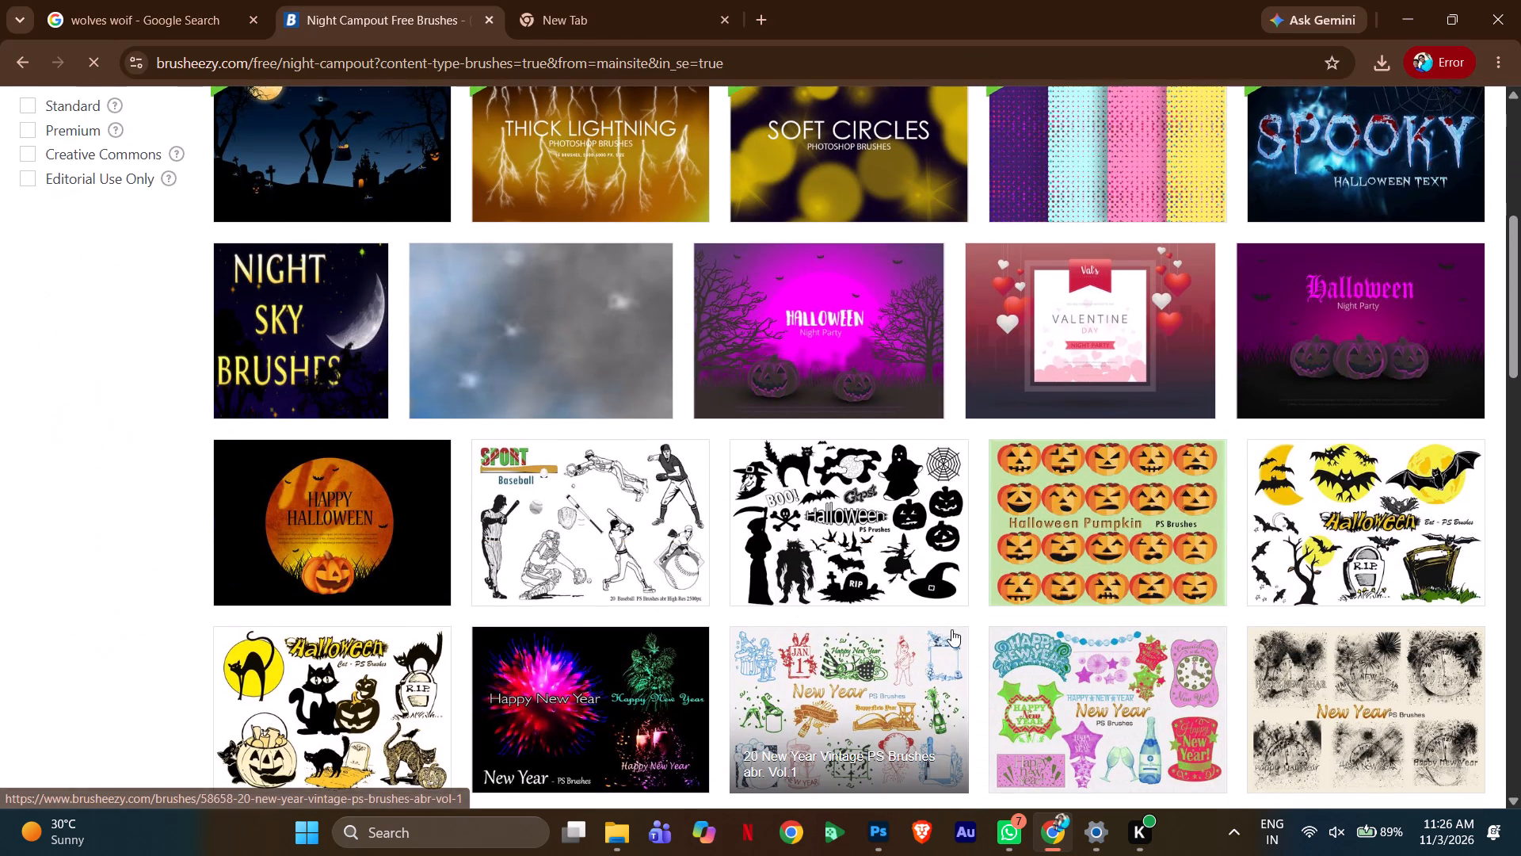
{"action": "scroll", "coordinate": [951, 629], "scroll_direction": "down", "scroll_amount": 1}
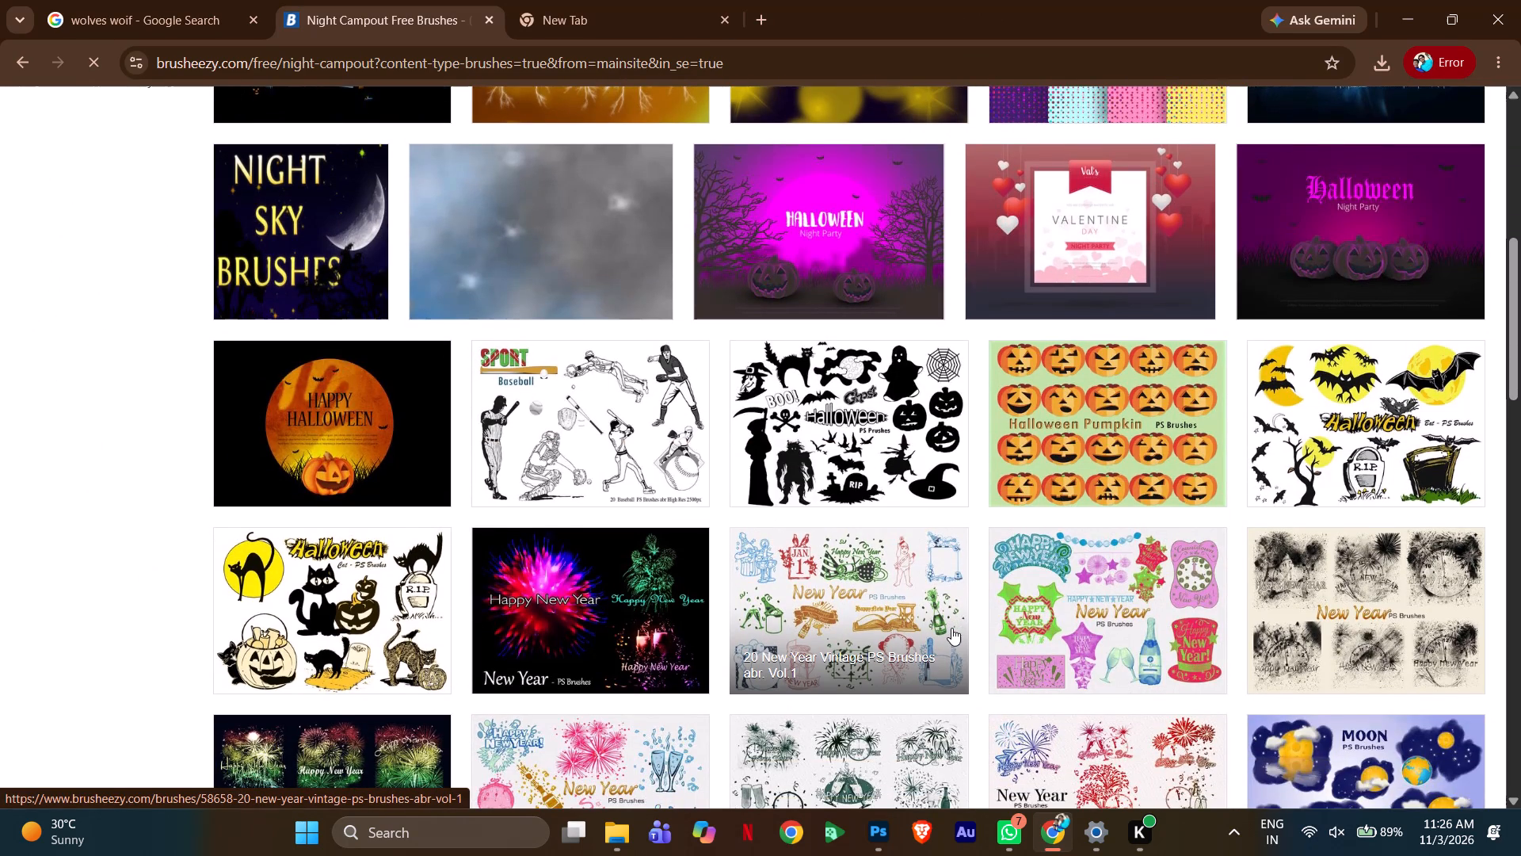
{"action": "scroll", "coordinate": [951, 628], "scroll_direction": "down", "scroll_amount": 1}
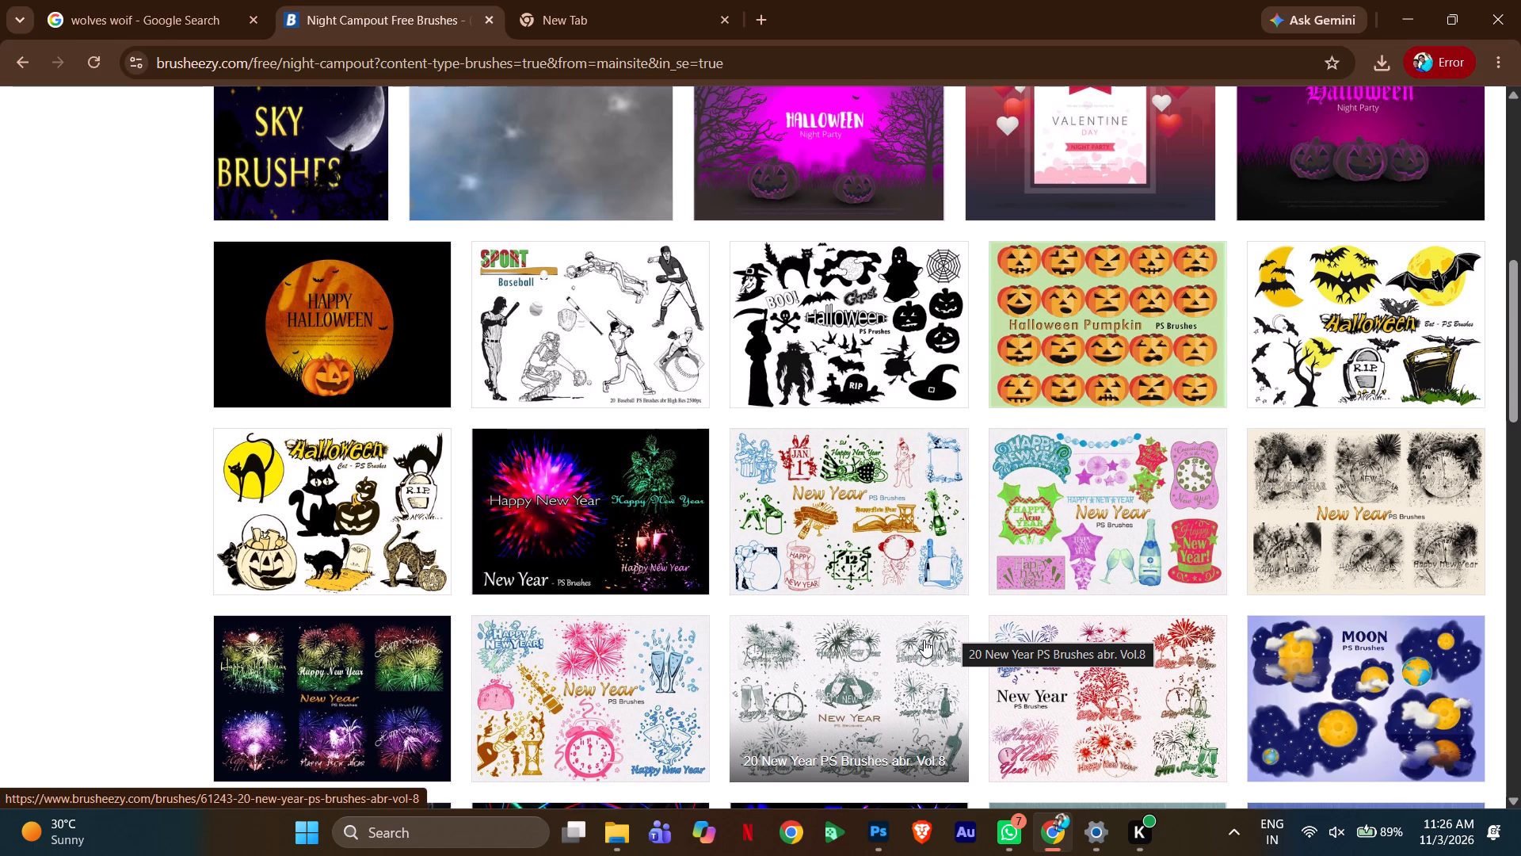
{"action": "scroll", "coordinate": [903, 631], "scroll_direction": "down", "scroll_amount": 2}
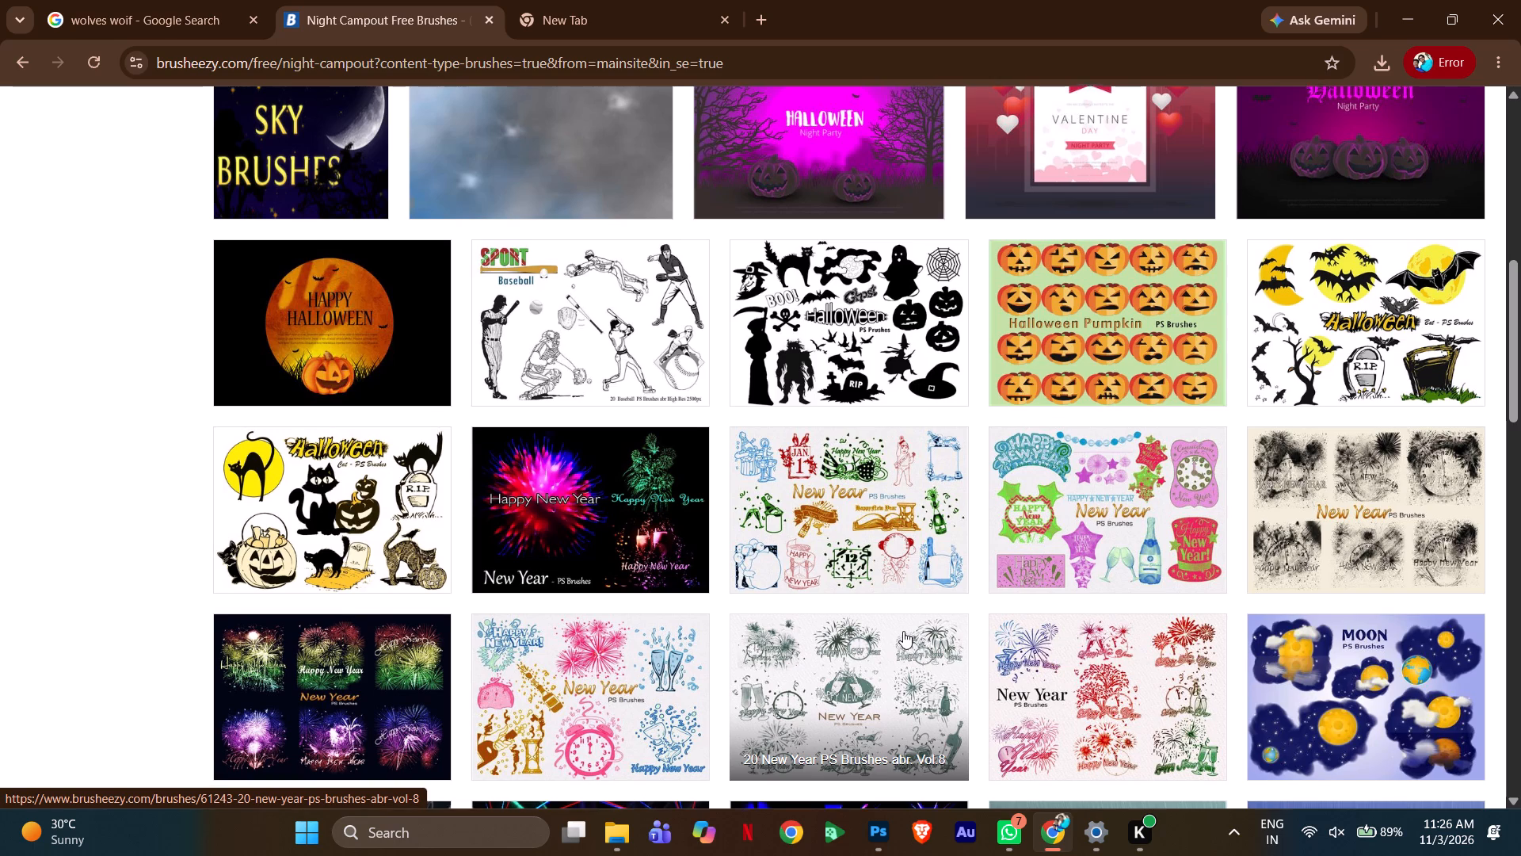
{"action": "scroll", "coordinate": [903, 631], "scroll_direction": "down", "scroll_amount": 3}
{"action": "scroll", "coordinate": [718, 622], "scroll_direction": "down", "scroll_amount": 4}
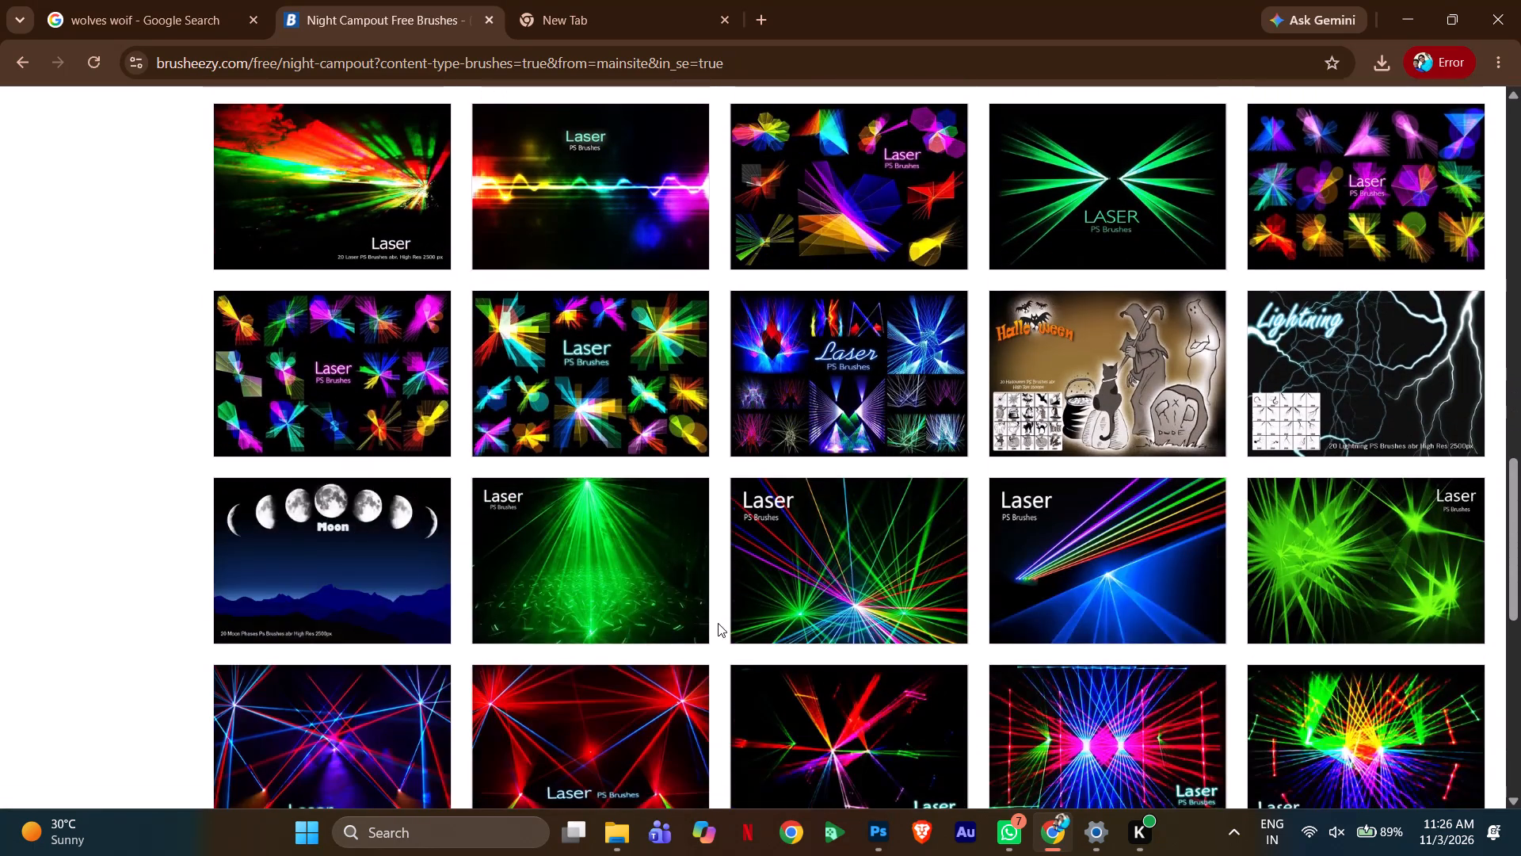
{"action": "scroll", "coordinate": [718, 623], "scroll_direction": "down", "scroll_amount": 6}
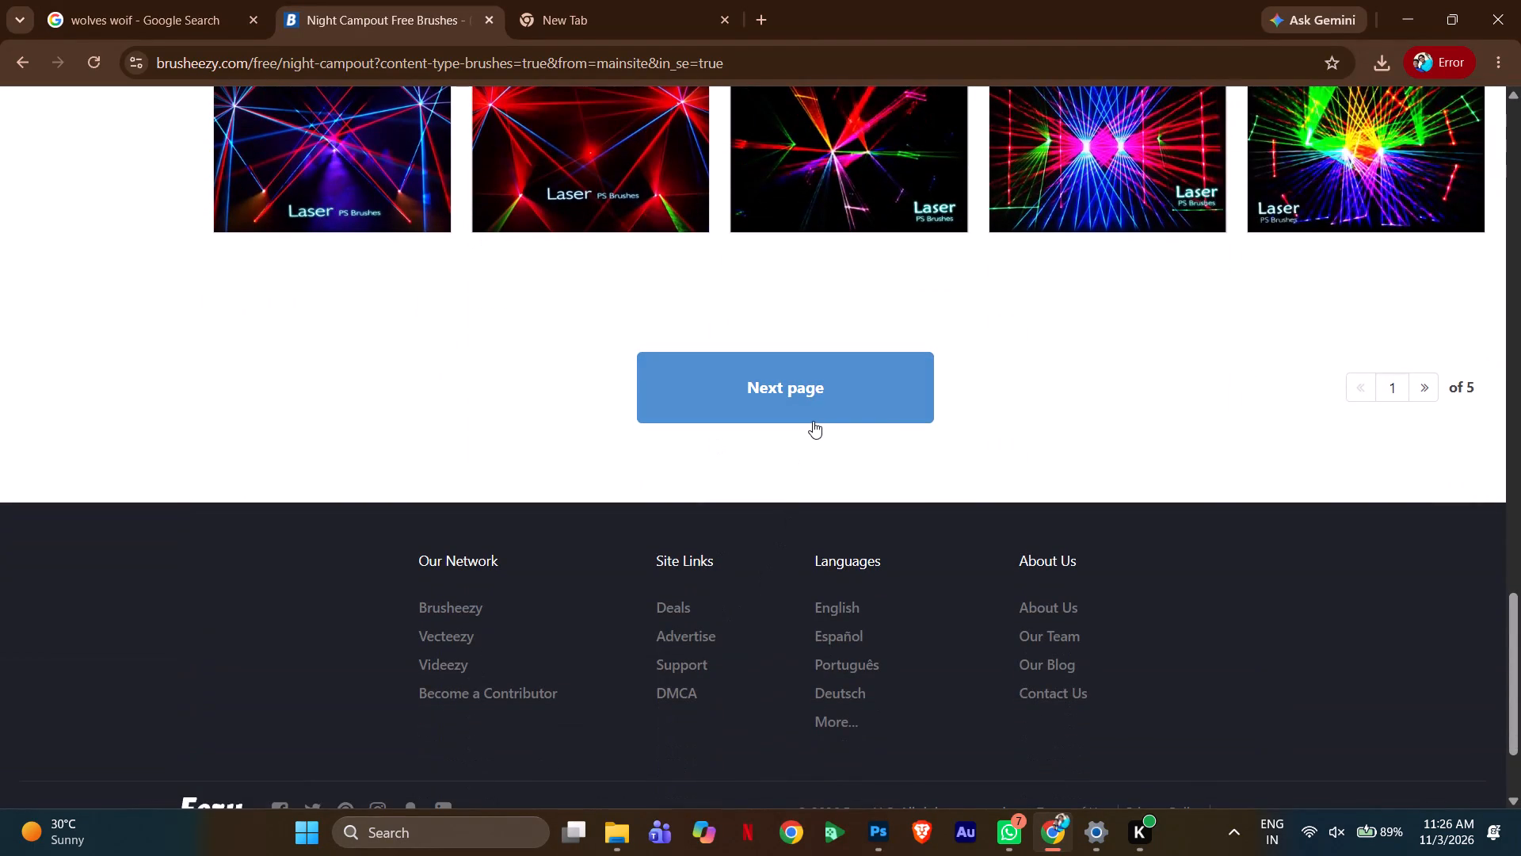
Go to page 2 of the night campout results and examine the brush sets there.
{"action": "left_click", "coordinate": [1427, 384]}
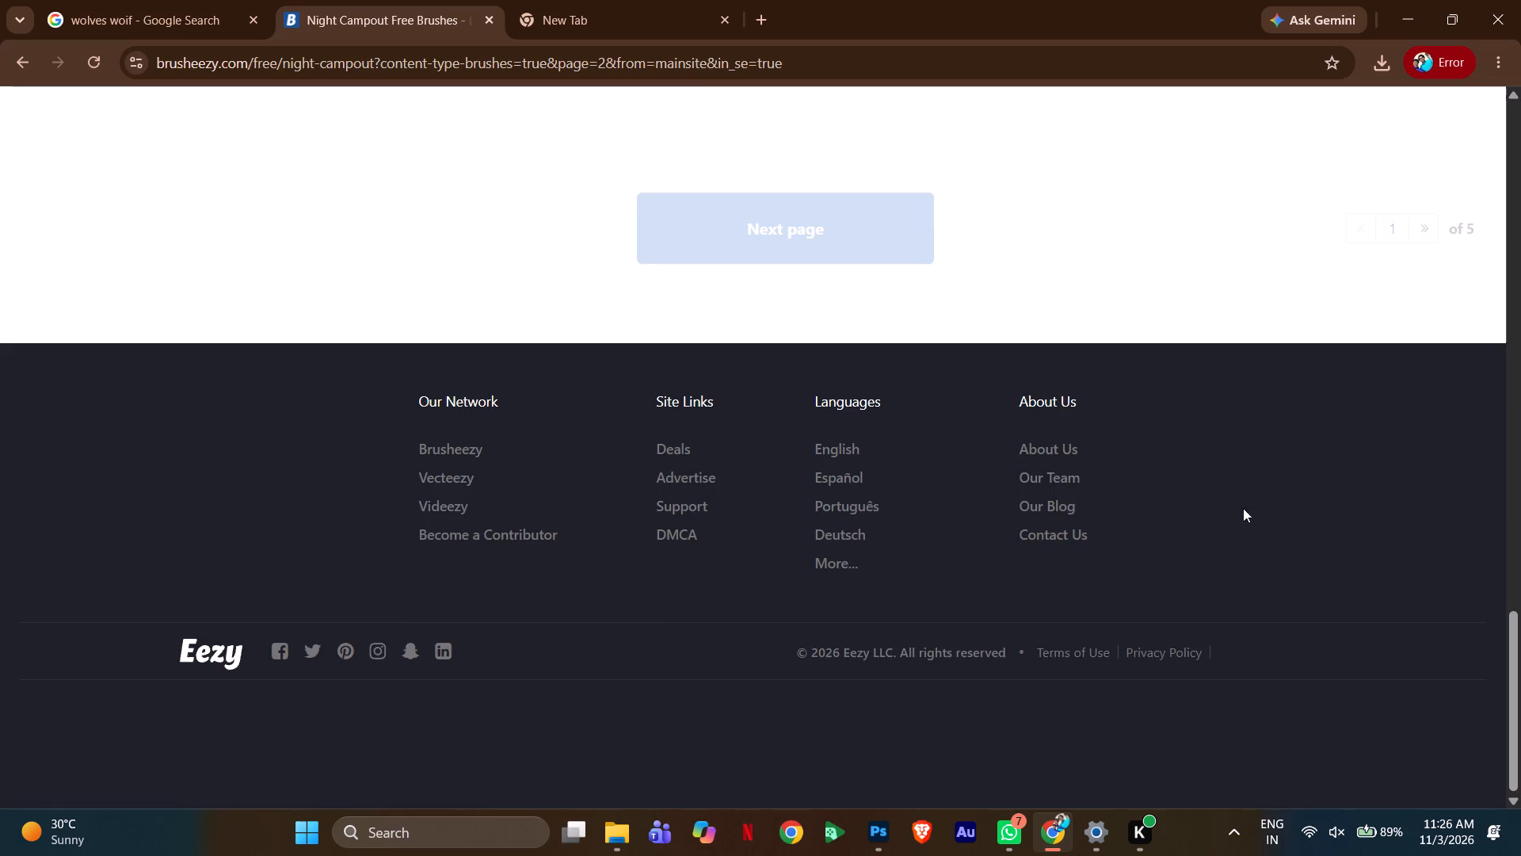
{"action": "scroll", "coordinate": [1054, 421], "scroll_direction": "up", "scroll_amount": 9}
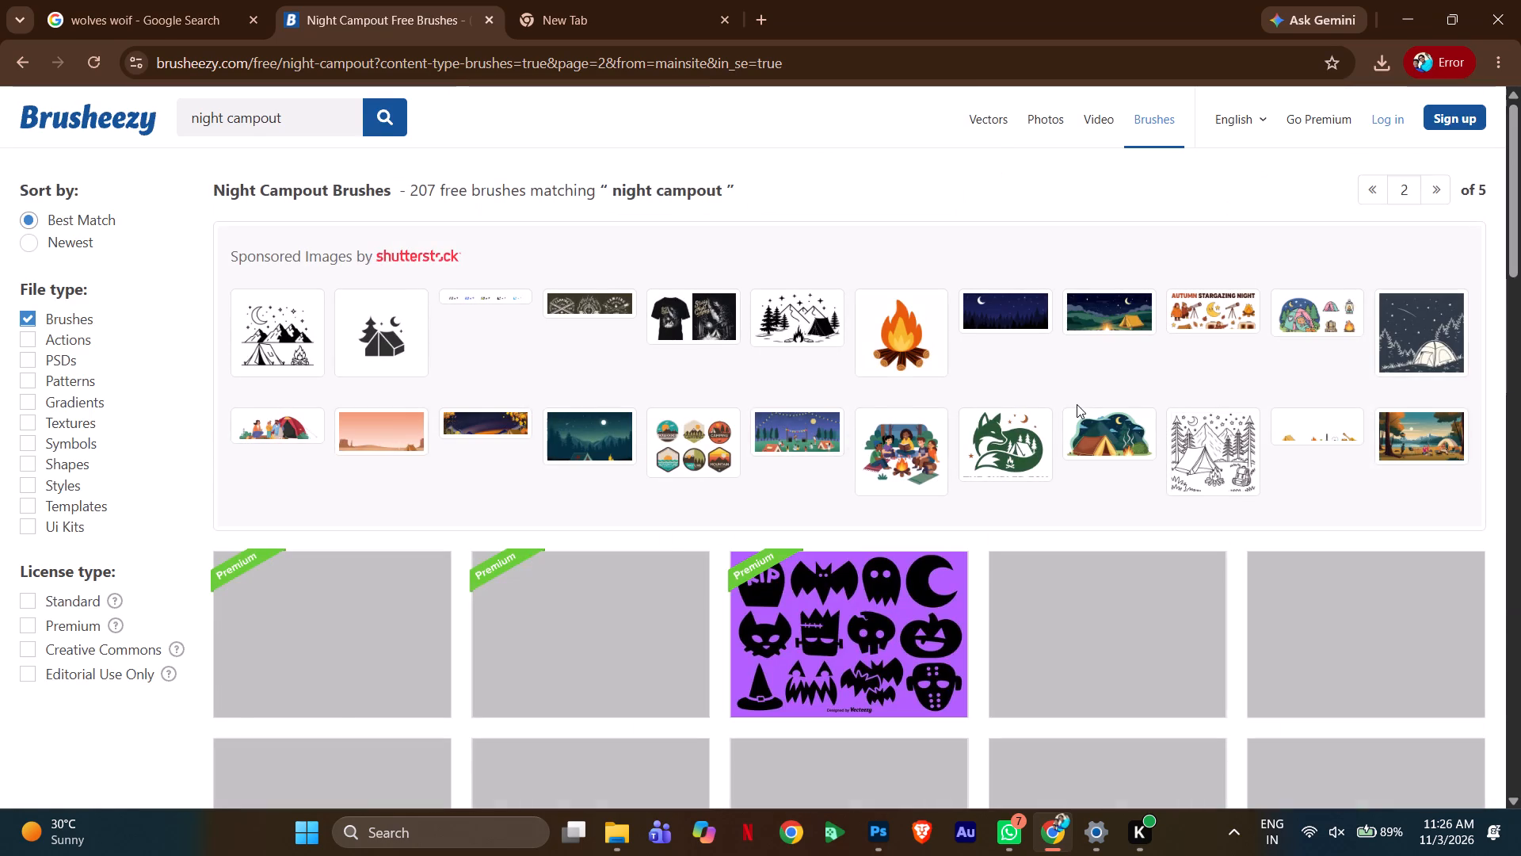
{"action": "scroll", "coordinate": [1077, 408], "scroll_direction": "down", "scroll_amount": 11}
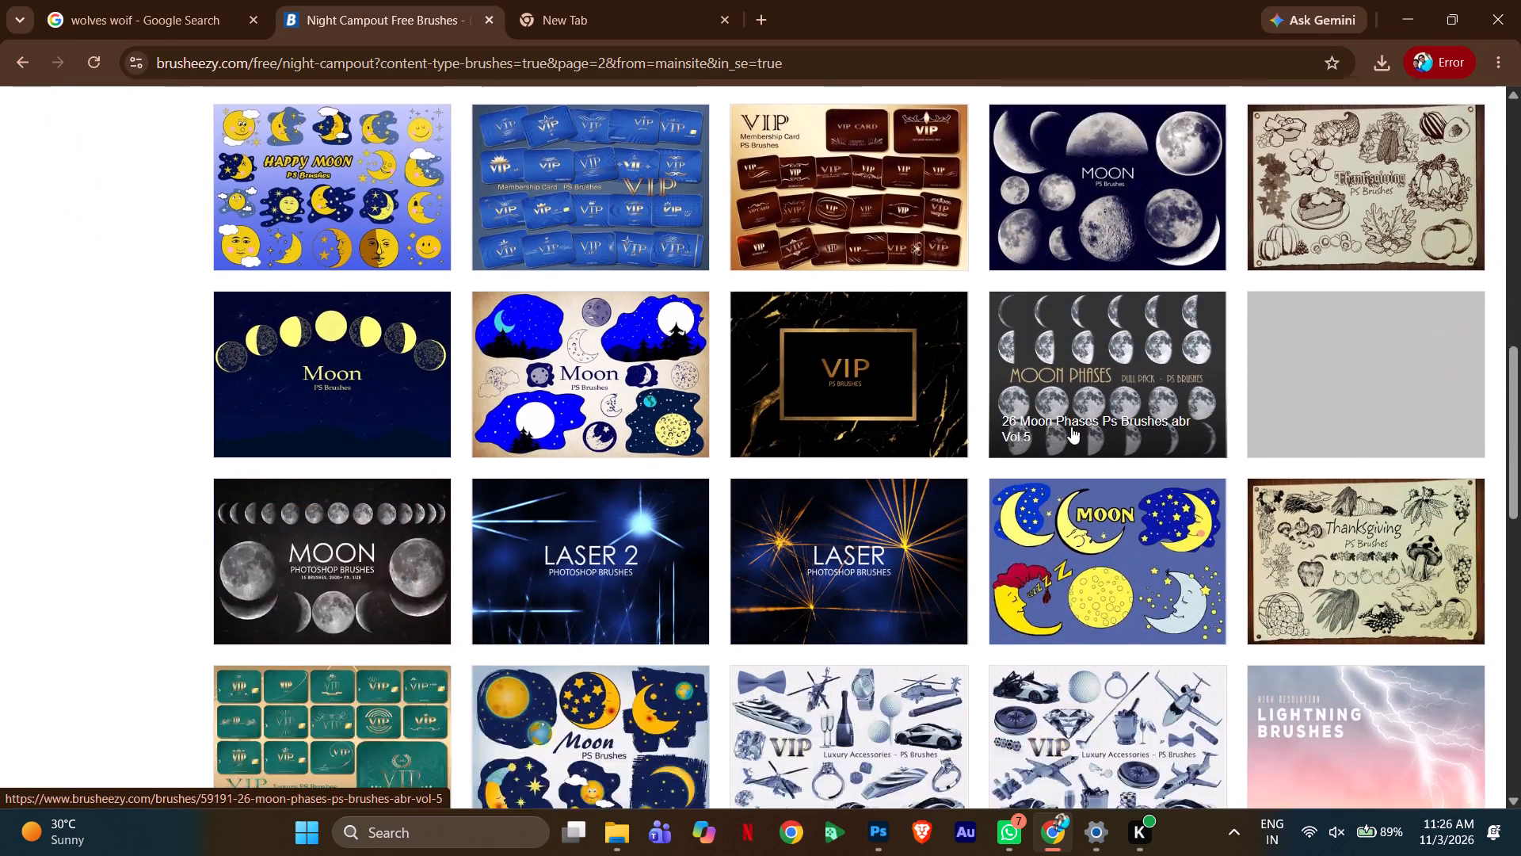
{"action": "scroll", "coordinate": [1146, 552], "scroll_direction": "down", "scroll_amount": 6}
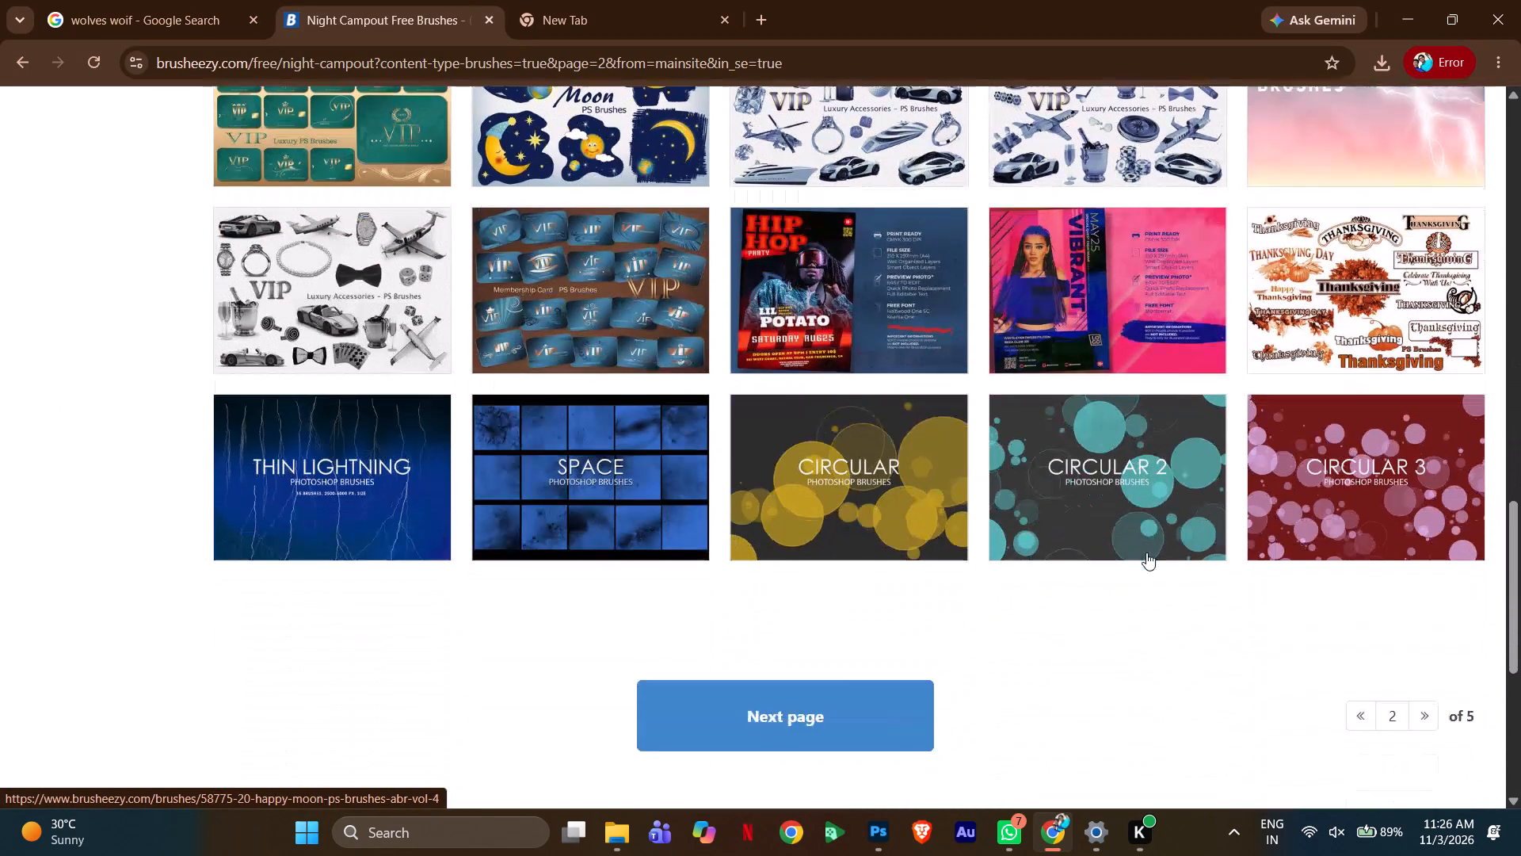
{"action": "scroll", "coordinate": [1146, 552], "scroll_direction": "down", "scroll_amount": 3}
Go to page 3 of the night campout results and examine its first rows of brush sets.
{"action": "left_click", "coordinate": [1424, 379]}
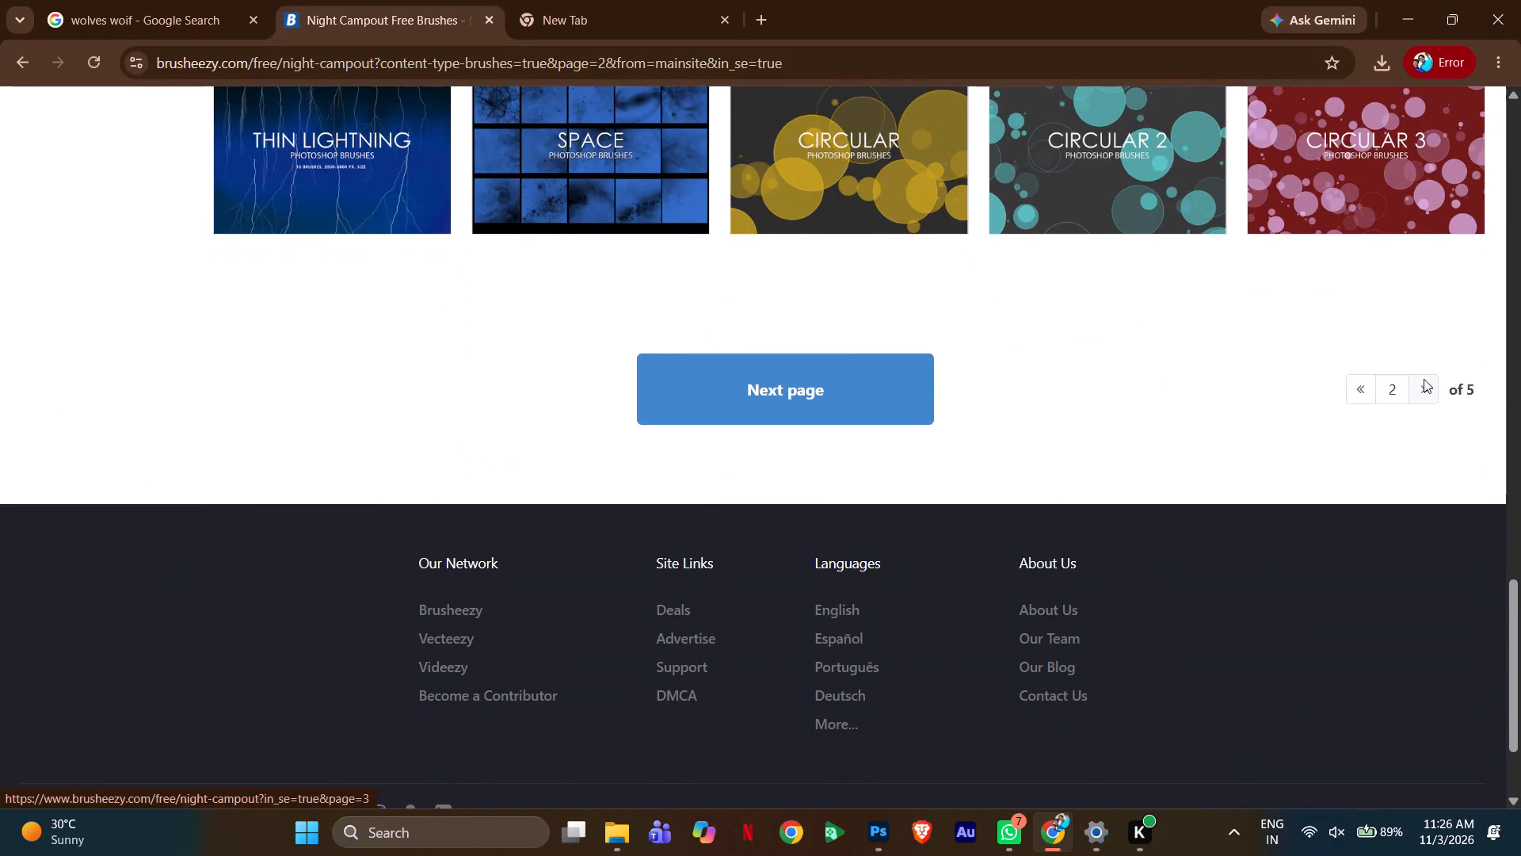
{"action": "scroll", "coordinate": [1111, 392], "scroll_direction": "up", "scroll_amount": 6}
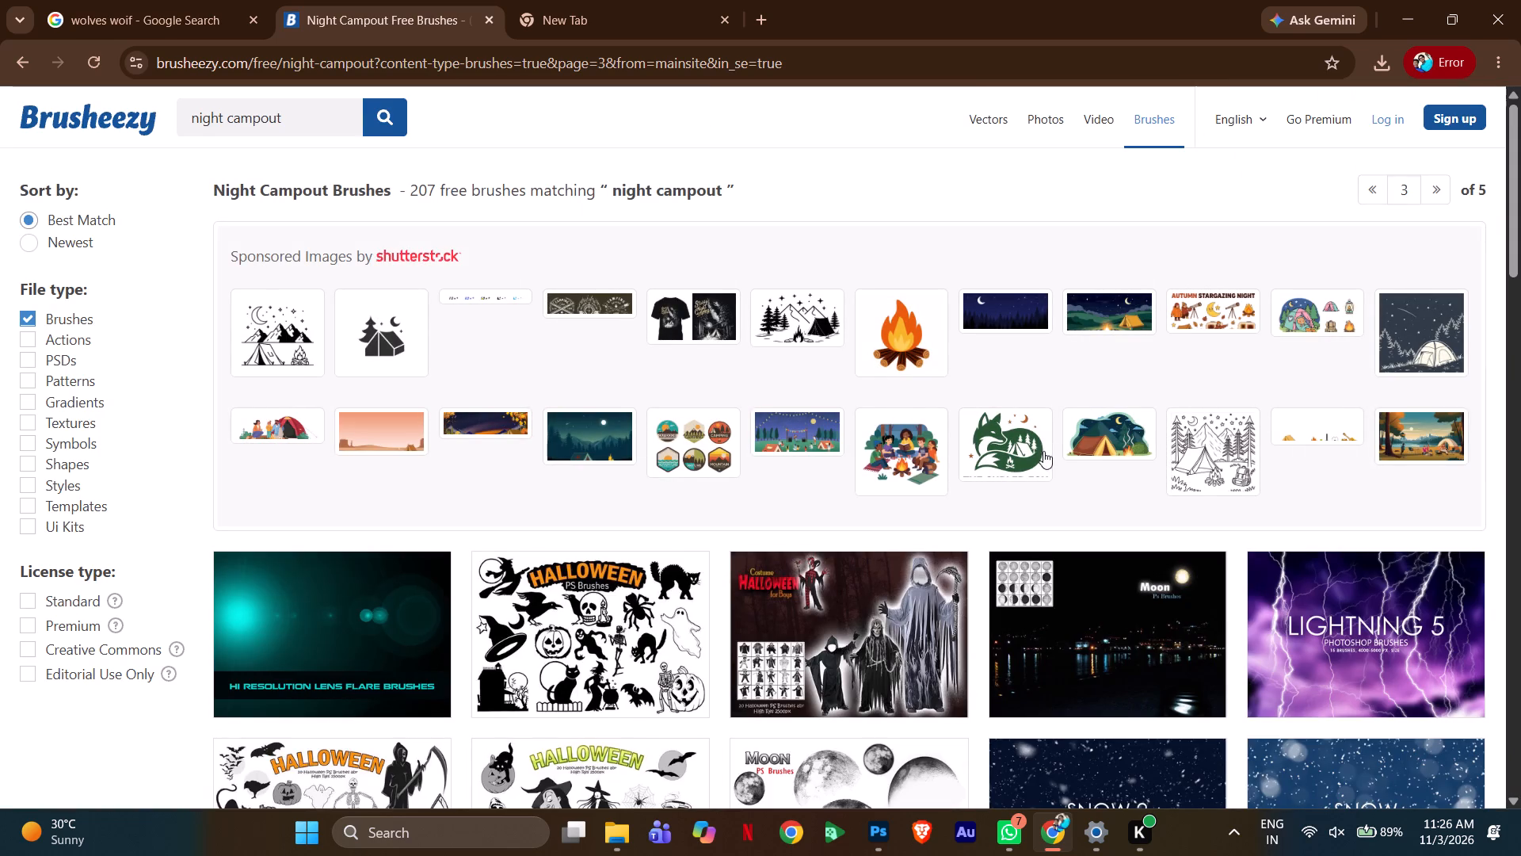
{"action": "scroll", "coordinate": [1036, 459], "scroll_direction": "down", "scroll_amount": 4}
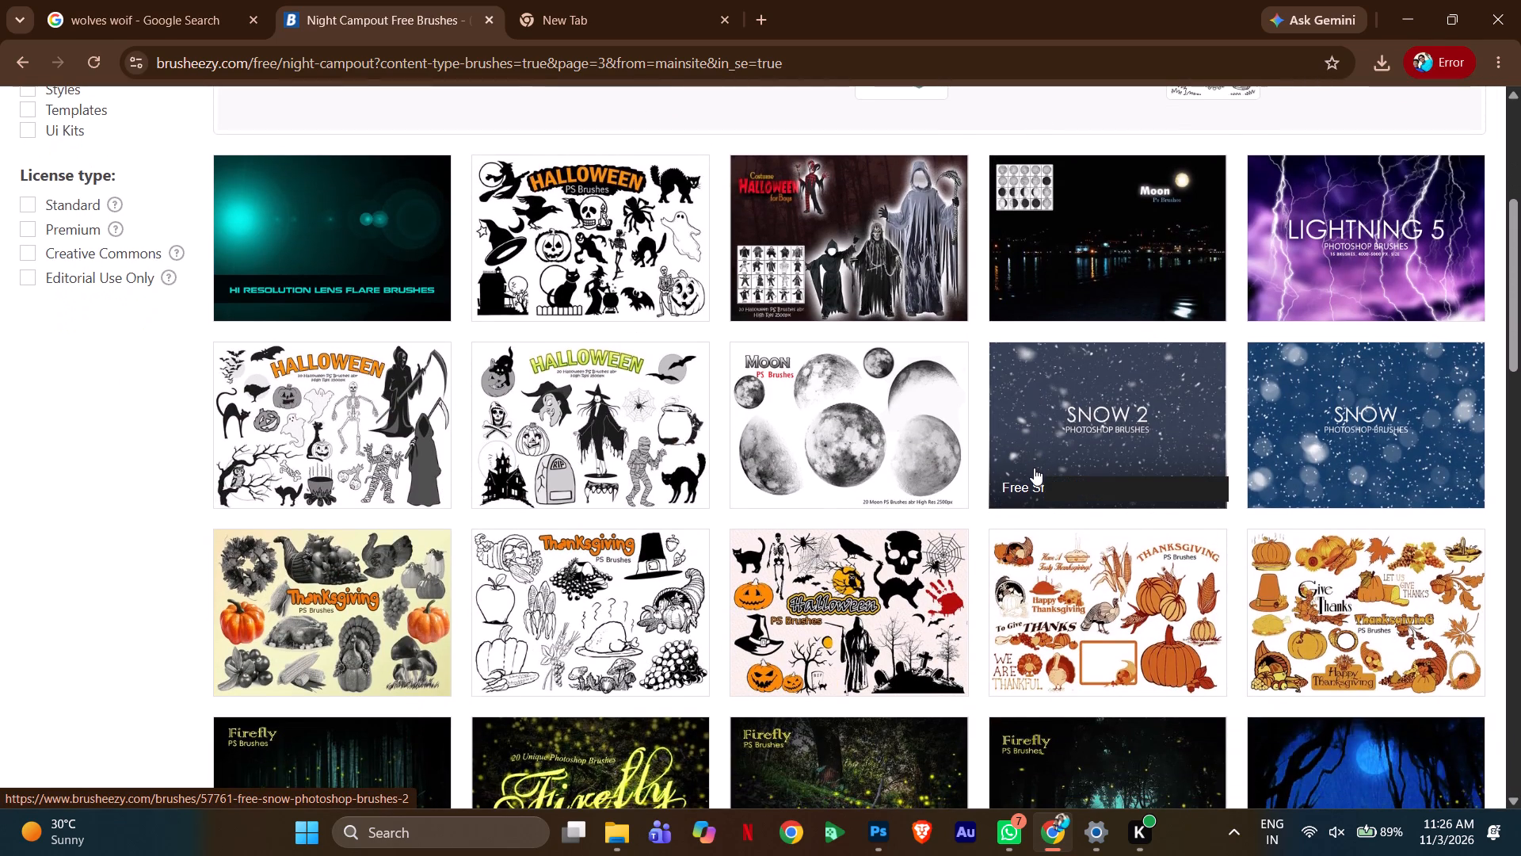
{"action": "scroll", "coordinate": [1037, 475], "scroll_direction": "up", "scroll_amount": 6}
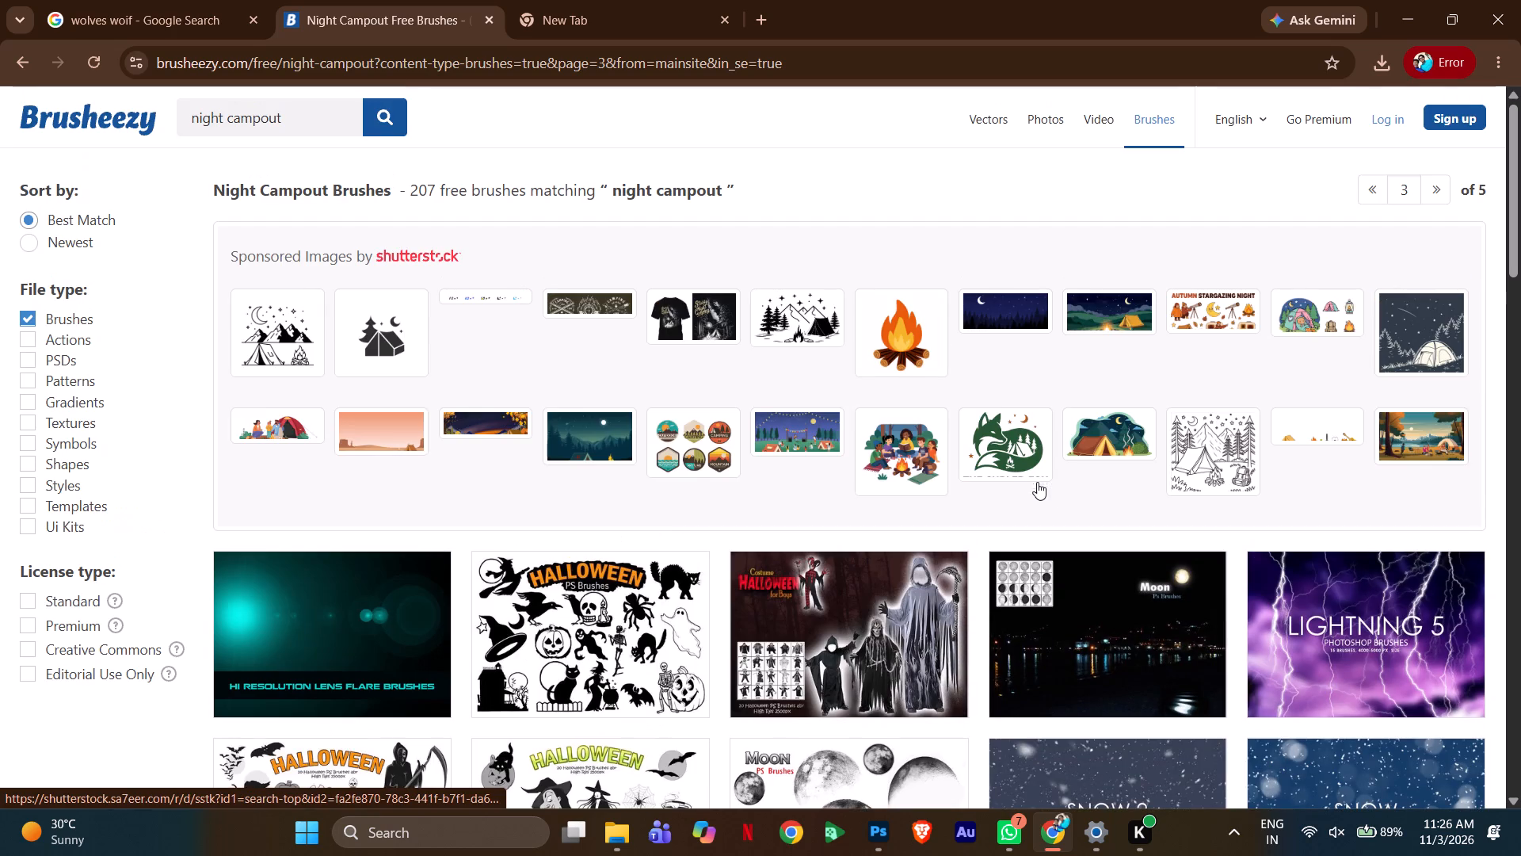
Replace the search query with "crow" and run the search for crow brushes.
{"action": "left_click", "coordinate": [313, 121]}
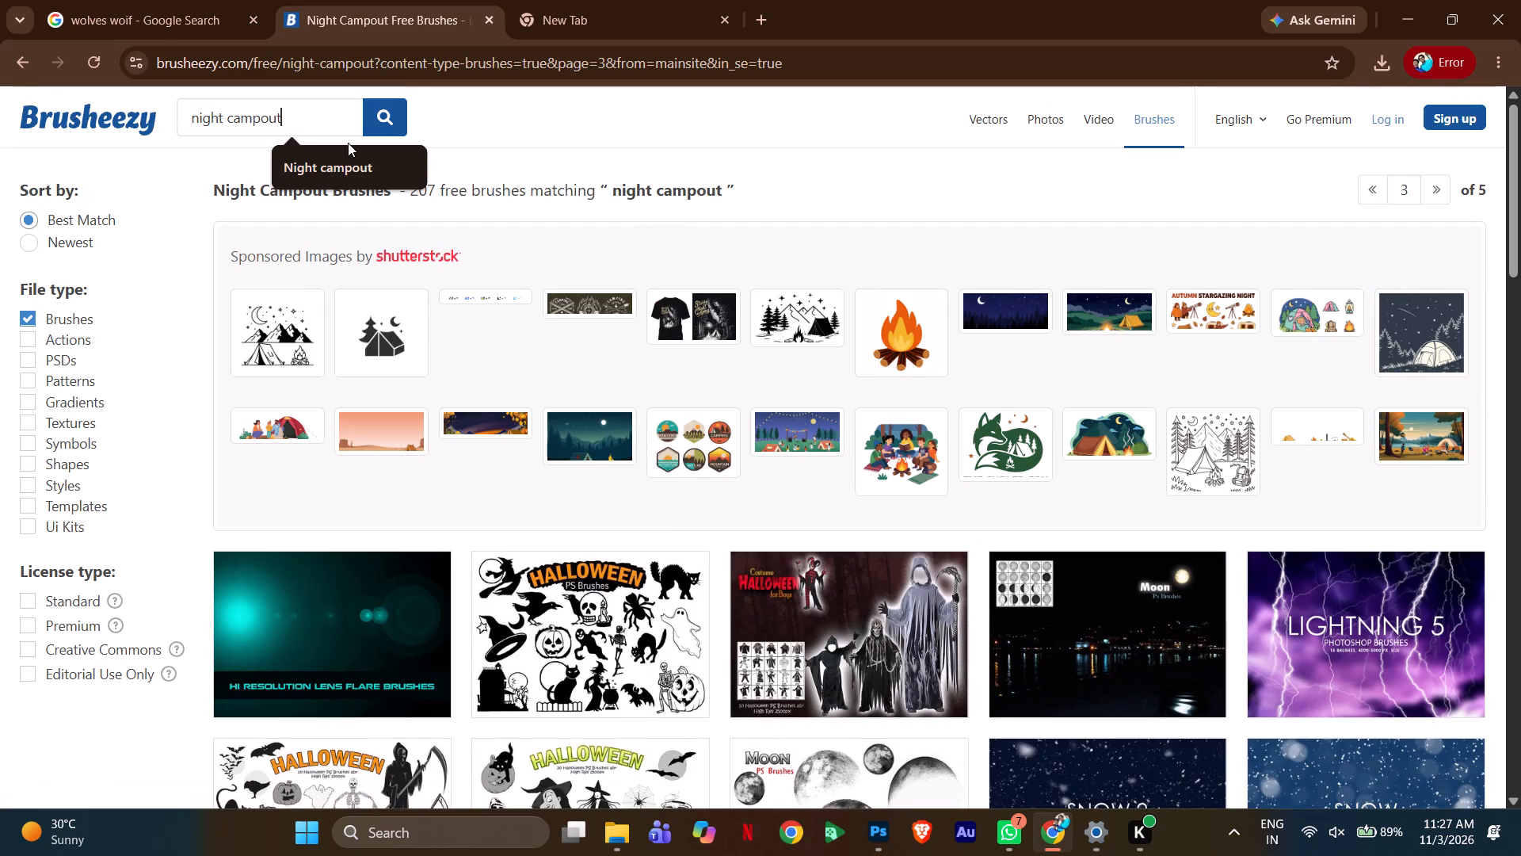
{"action": "key", "text": "BackSpace"}
{"action": "key", "text": "BackSpace"}
{"action": "key", "text": "BackSpace"}
{"action": "key", "text": "BackSpace"}
{"action": "key", "text": "BackSpace"}
{"action": "key", "text": "BackSpace"}
{"action": "key", "text": "BackSpace"}
{"action": "key", "text": "BackSpace"}
{"action": "key", "text": "BackSpace"}
{"action": "key", "text": "BackSpace"}
{"action": "key", "text": "BackSpace"}
{"action": "key", "text": "BackSpace"}
{"action": "key", "text": "BackSpace"}
{"action": "key", "text": "BackSpace"}
{"action": "key", "text": "BackSpace"}
{"action": "key", "text": "BackSpace"}
{"action": "key", "text": "BackSpace"}
{"action": "key", "text": "BackSpace"}
{"action": "key", "text": "BackSpace"}
{"action": "key", "text": "BackSpace"}
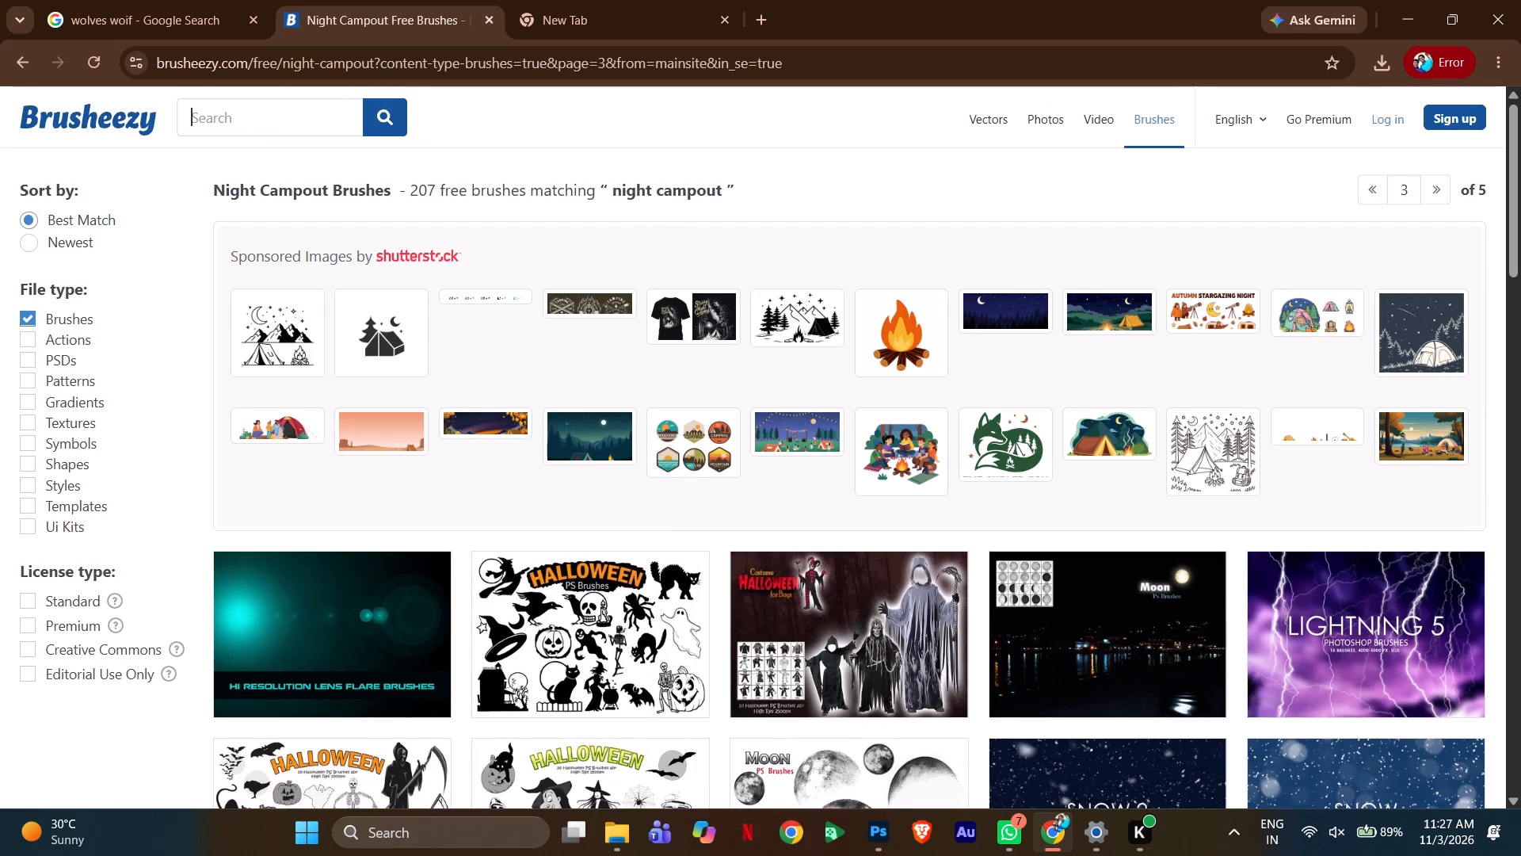
{"action": "type", "text": "cr"}
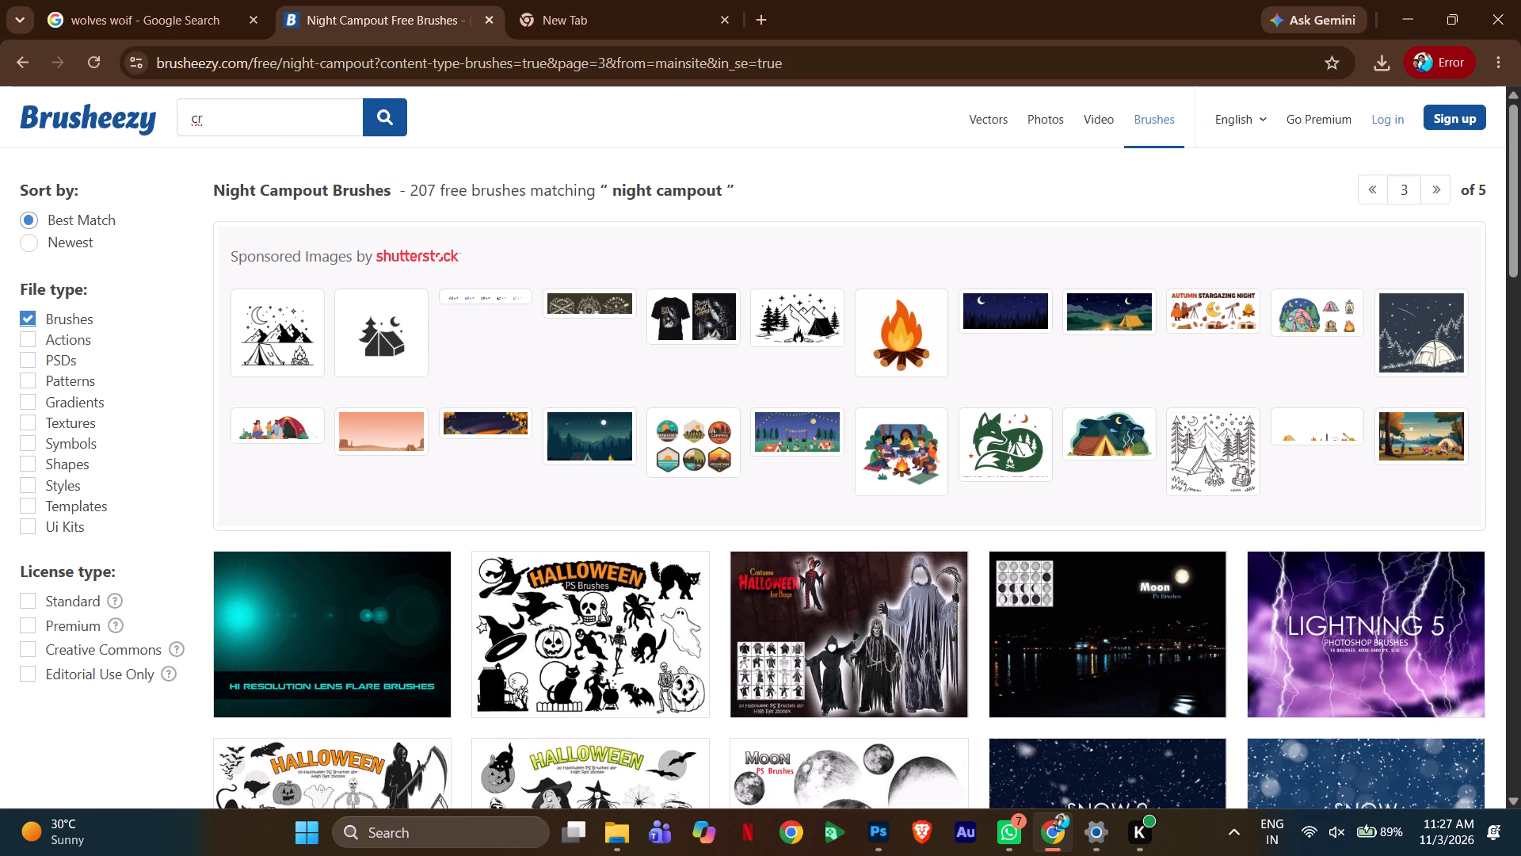
{"action": "key", "text": "BackSpace"}
{"action": "type", "text": "or"}
{"action": "key", "text": "BackSpace"}
{"action": "key", "text": "BackSpace"}
{"action": "type", "text": "ro"}
{"action": "key", "text": "w"}
{"action": "key", "text": "Return"}
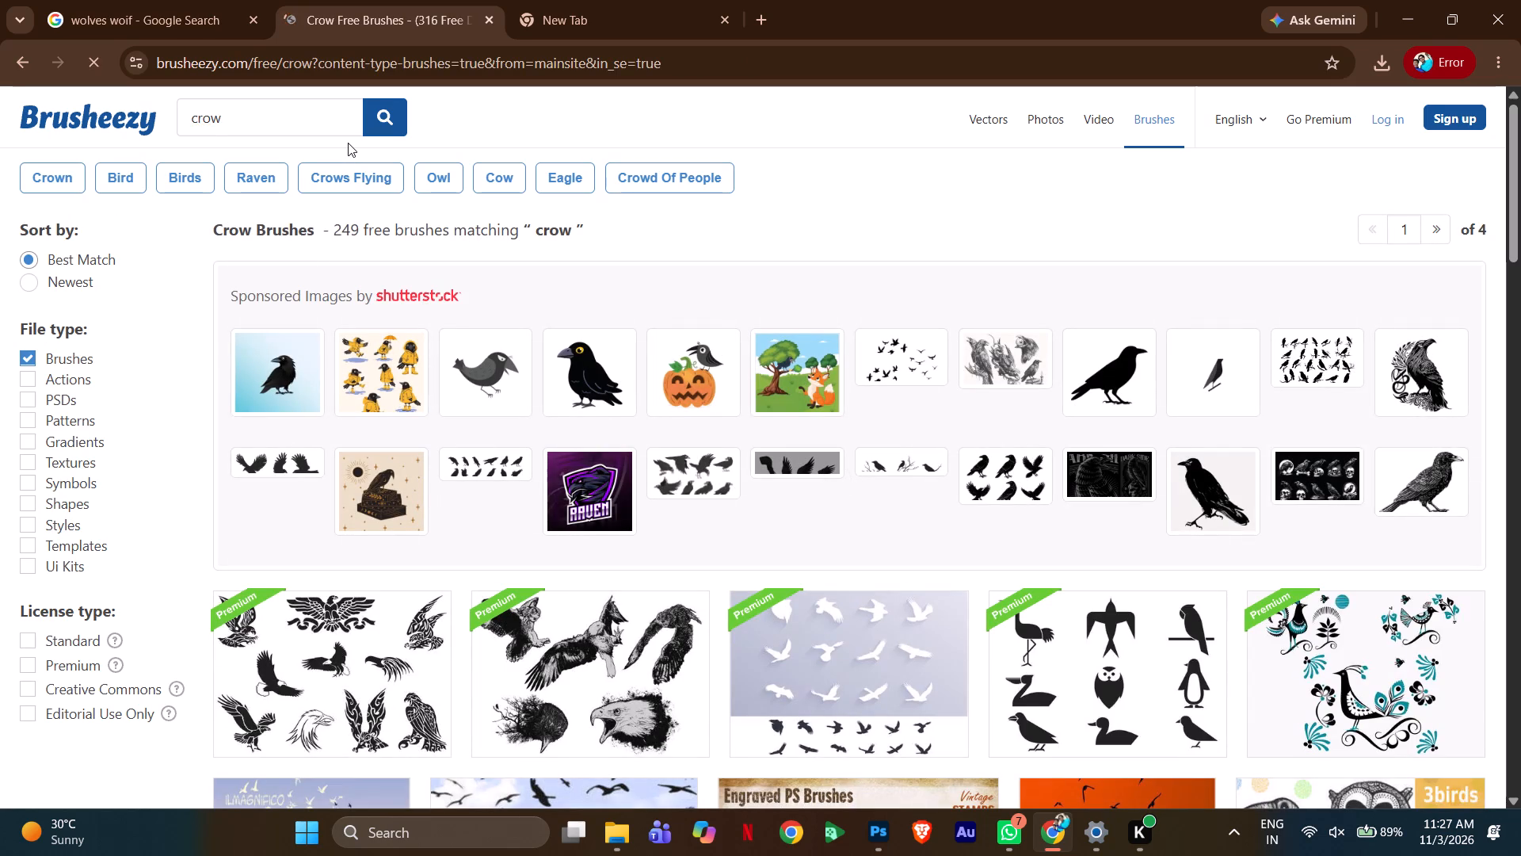
Find the free Bird Photoshop Brushes set among the crow results and download it.
{"action": "scroll", "coordinate": [526, 560], "scroll_direction": "down", "scroll_amount": 2}
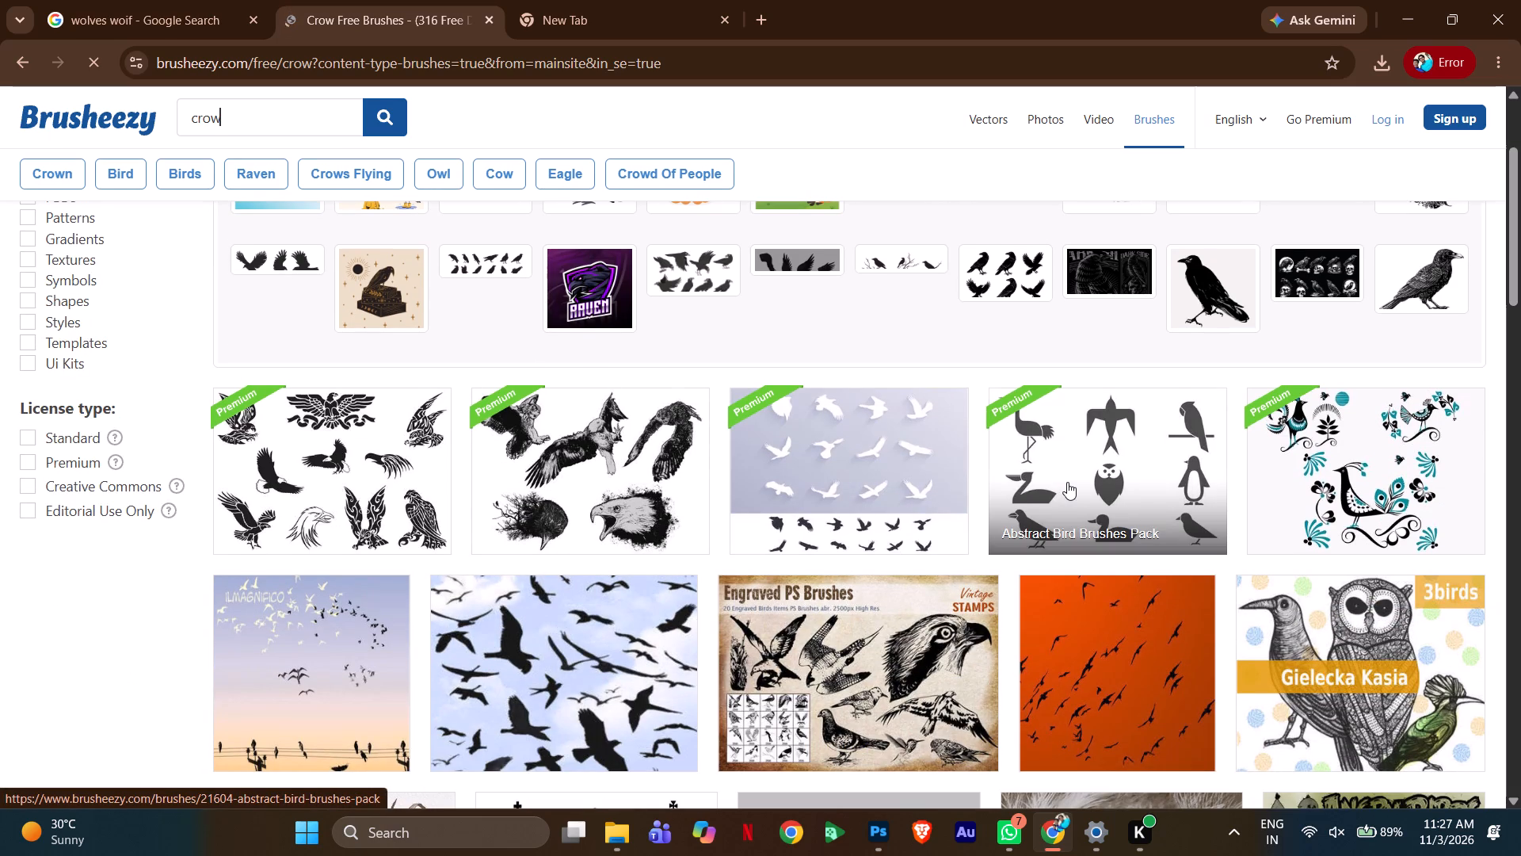
{"action": "left_click", "coordinate": [600, 628]}
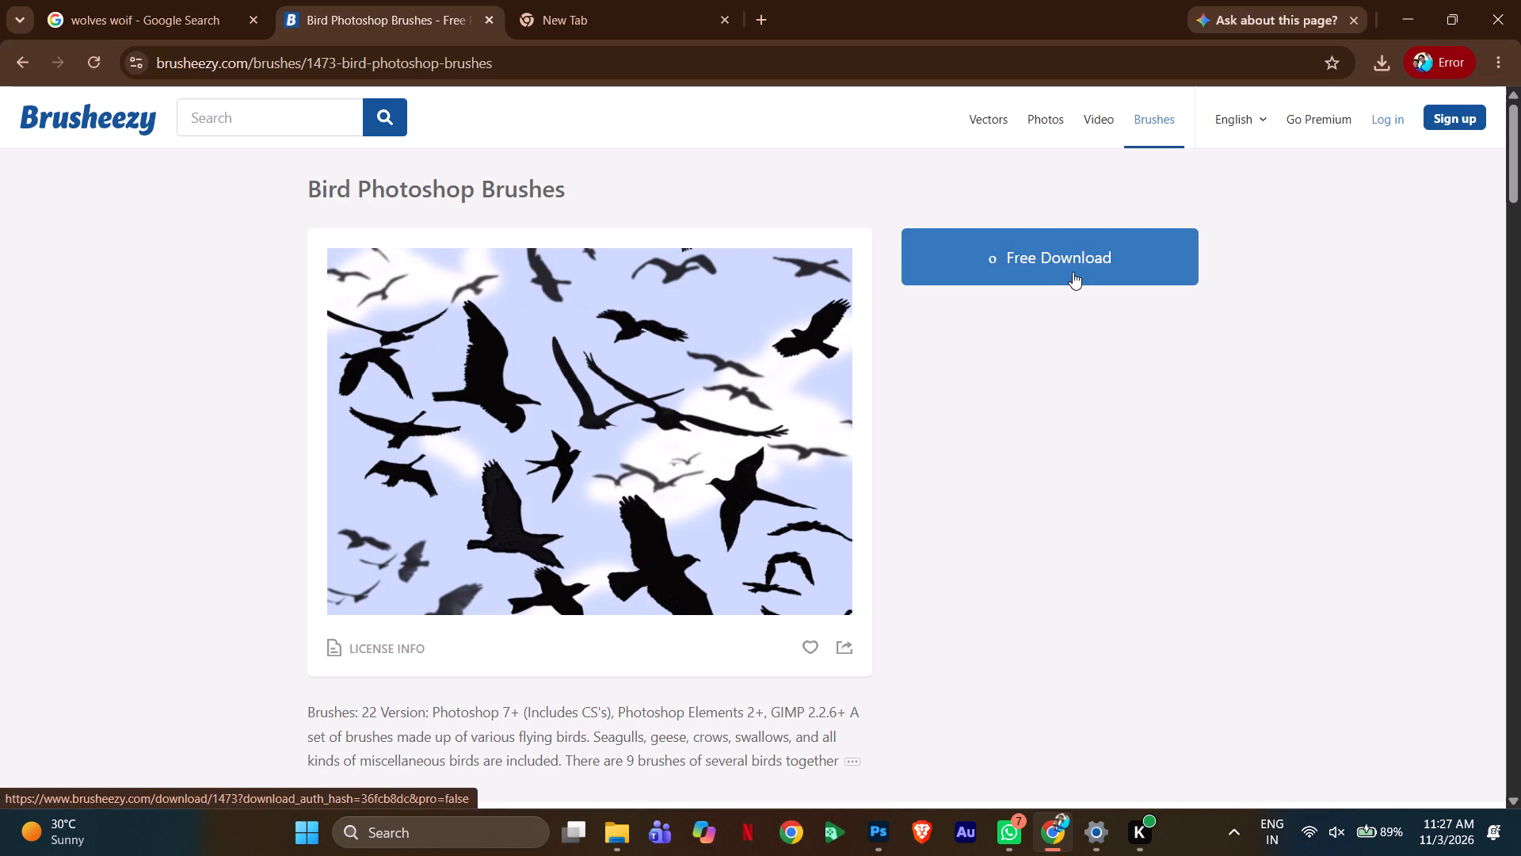
{"action": "left_click", "coordinate": [1073, 271]}
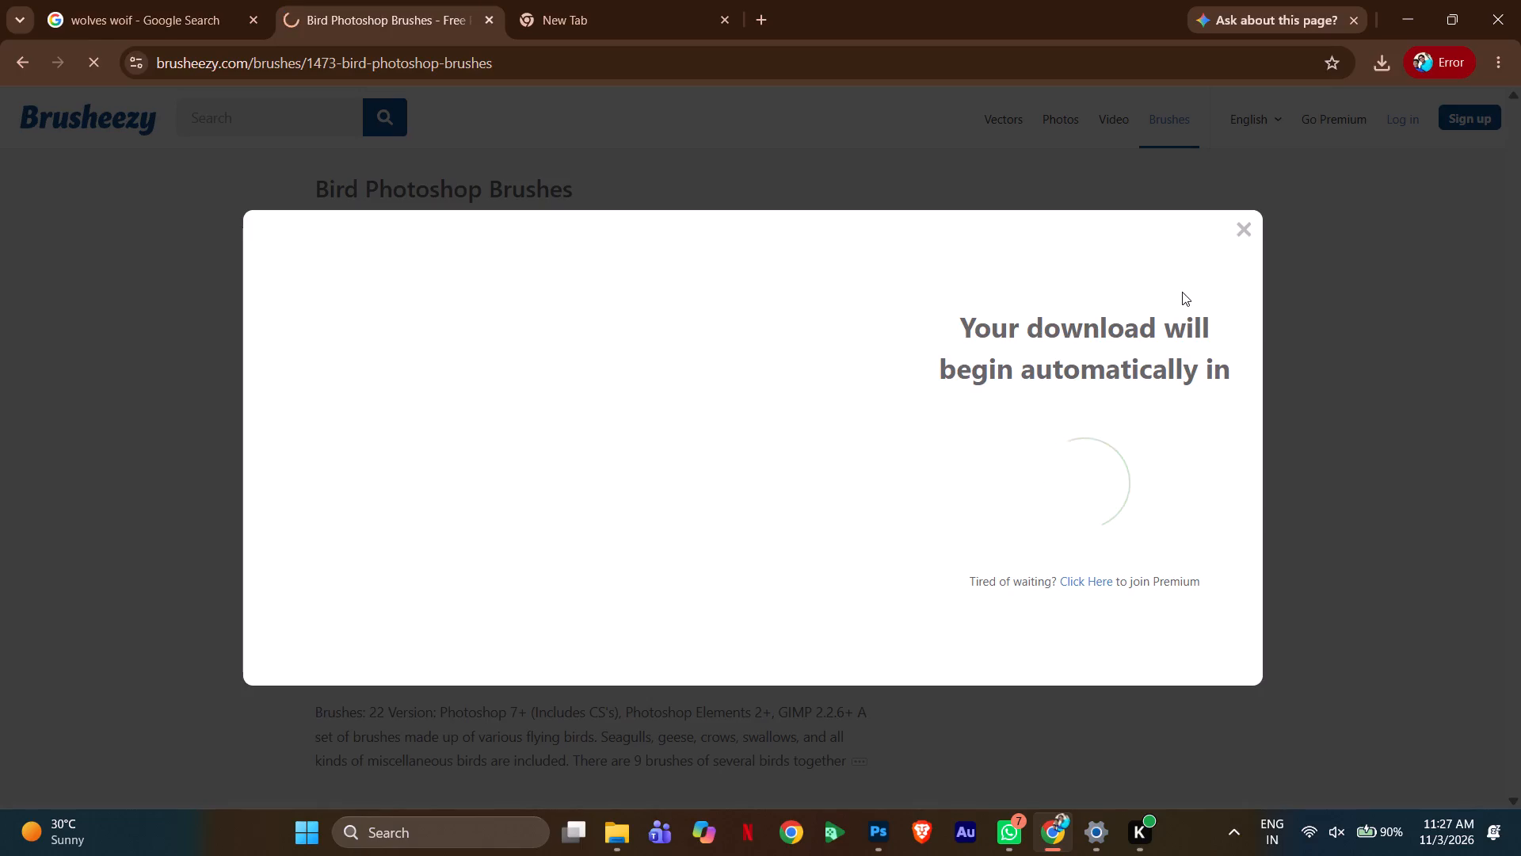
{"action": "left_click", "coordinate": [1237, 224]}
Open the downloaded Birds_Flying_Brushes_by_redheadstock archive and load its SS-birds-flying brush file into Photoshop.
{"action": "left_click", "coordinate": [1380, 57]}
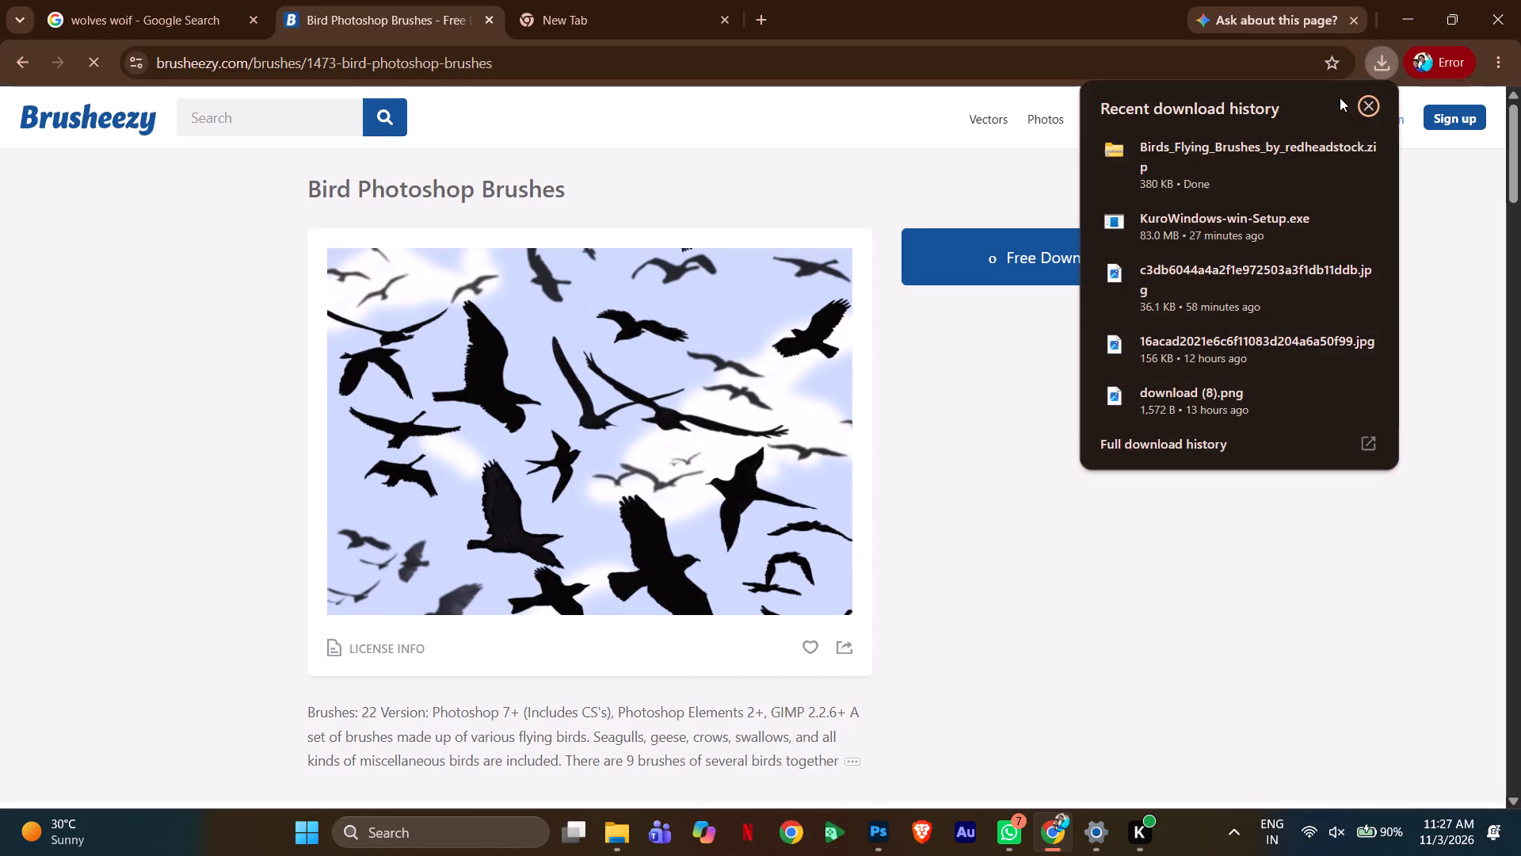
{"action": "left_click", "coordinate": [1172, 156]}
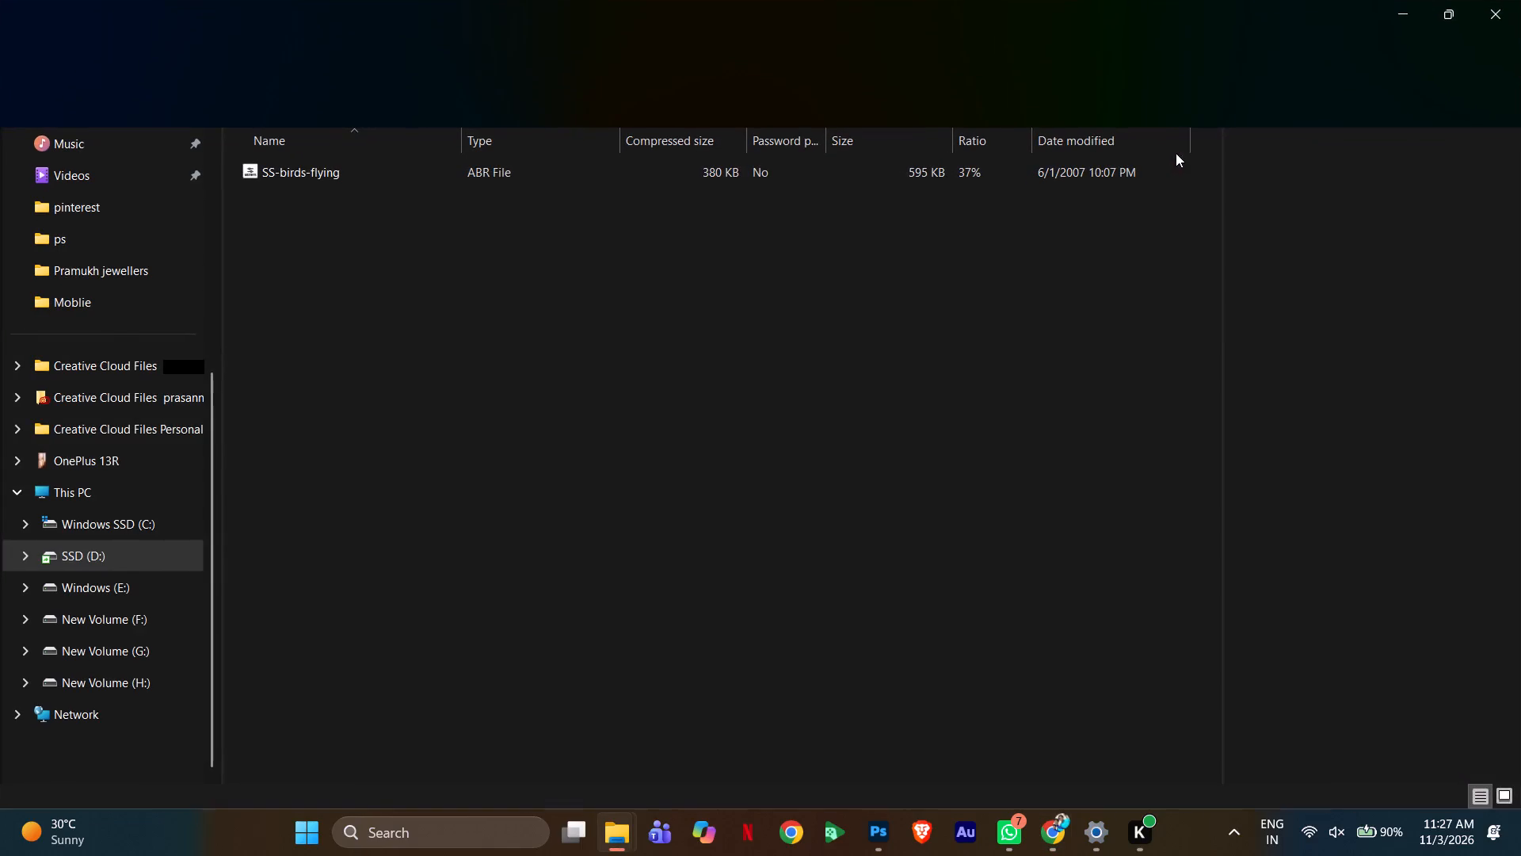
{"action": "left_click", "coordinate": [368, 174]}
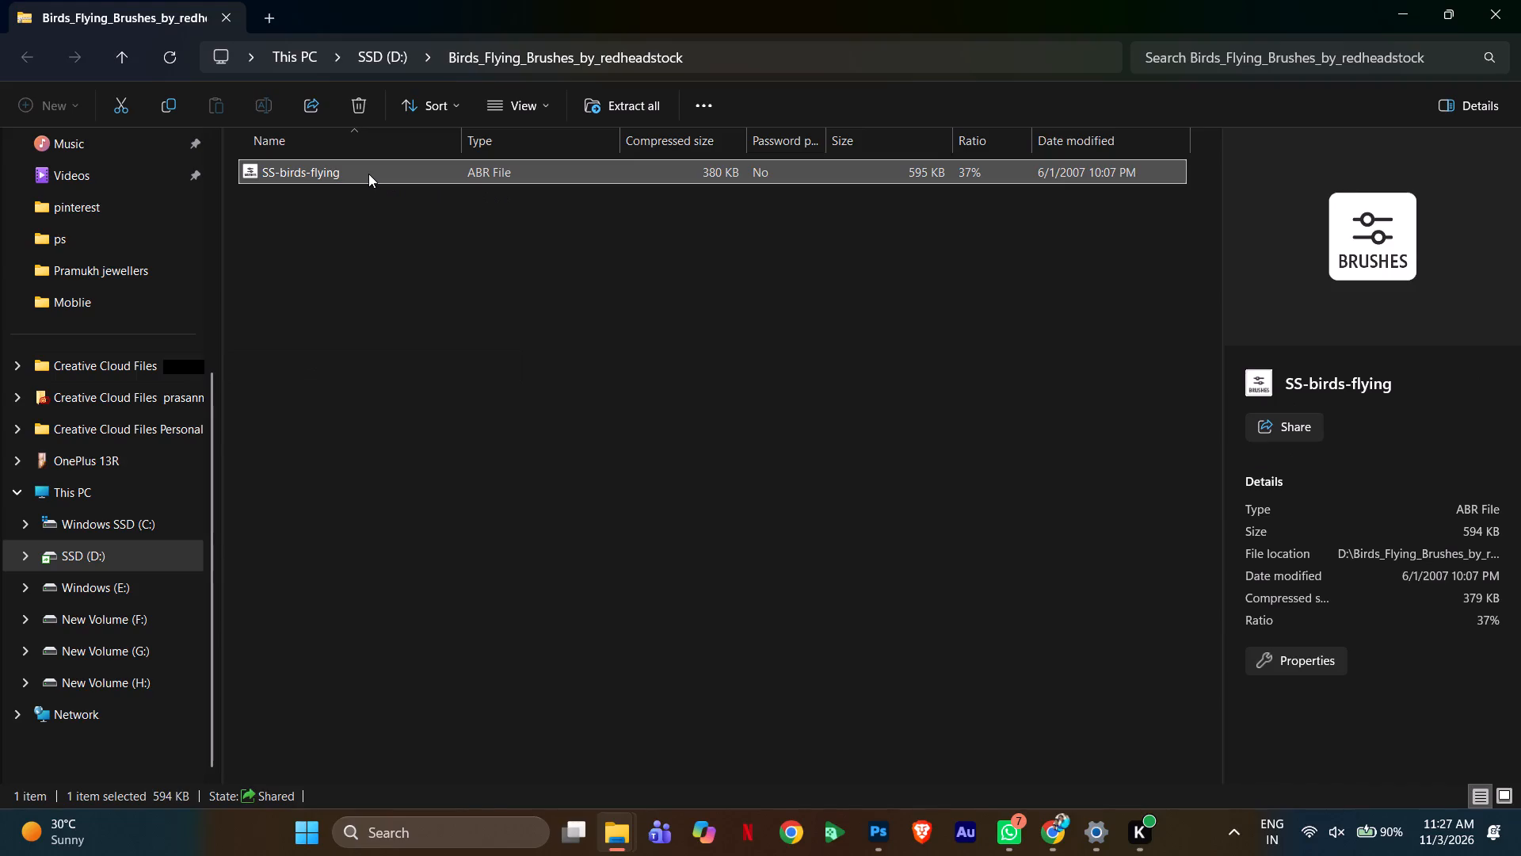
{"action": "double_click", "coordinate": [368, 174]}
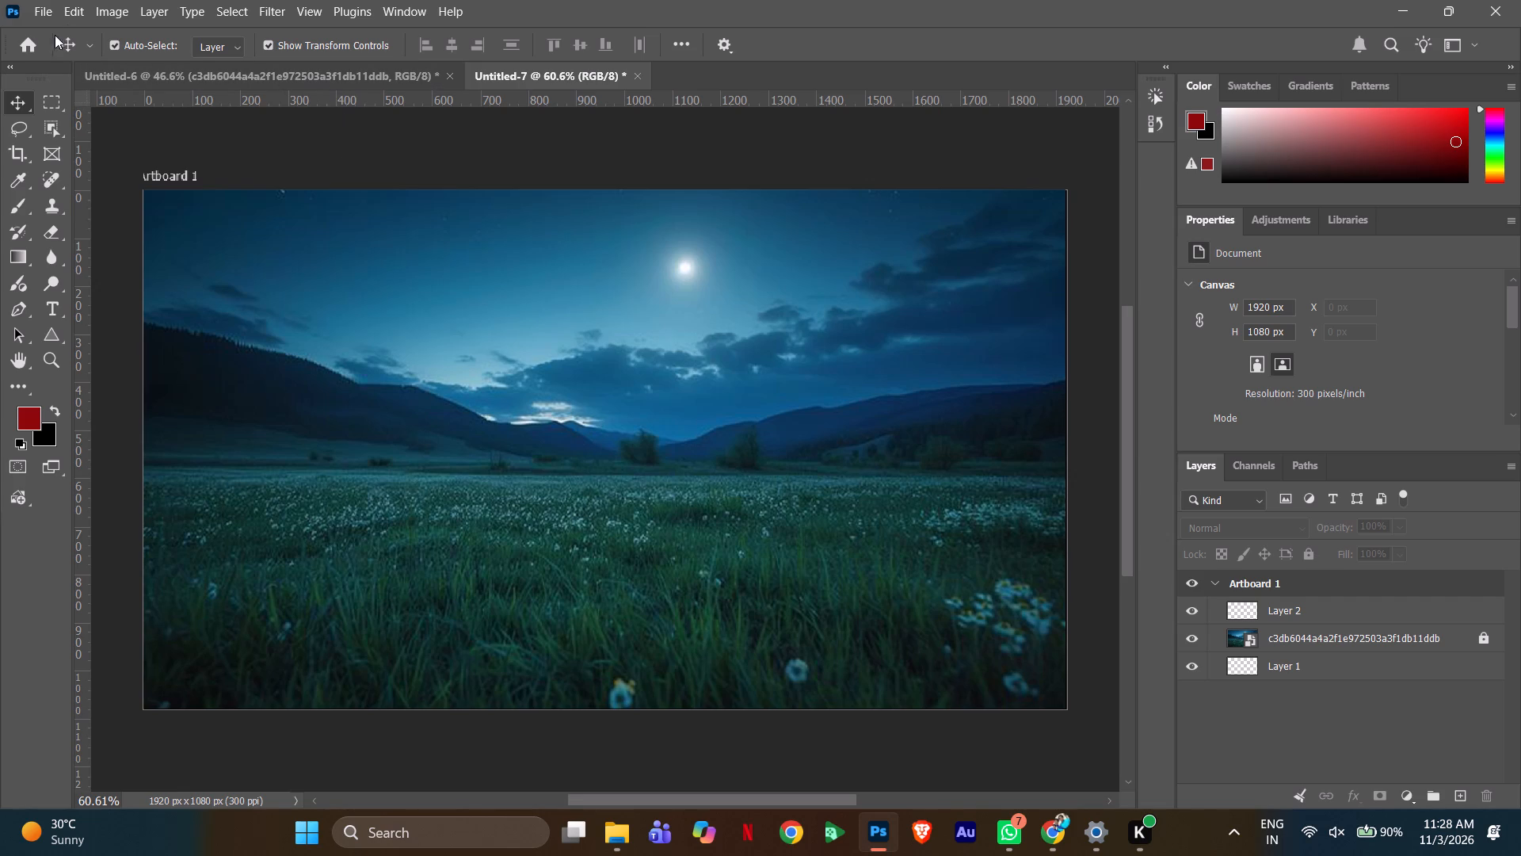
Activate the Brush tool, pick the 232 px flying-birds tip and try to stamp it in the sky above the hills.
{"action": "left_click", "coordinate": [15, 208]}
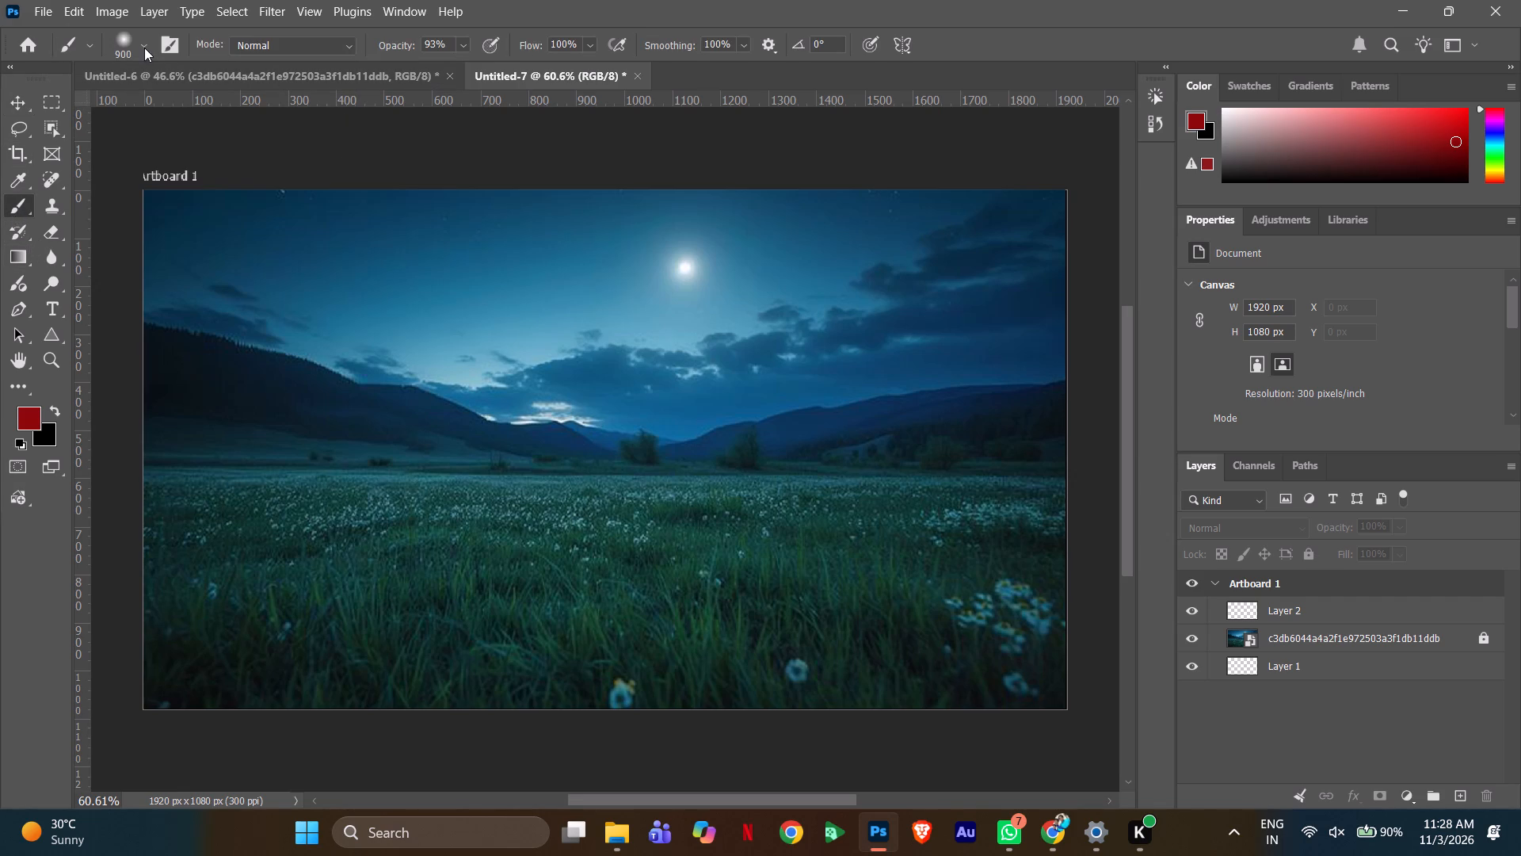
{"action": "left_click", "coordinate": [168, 50]}
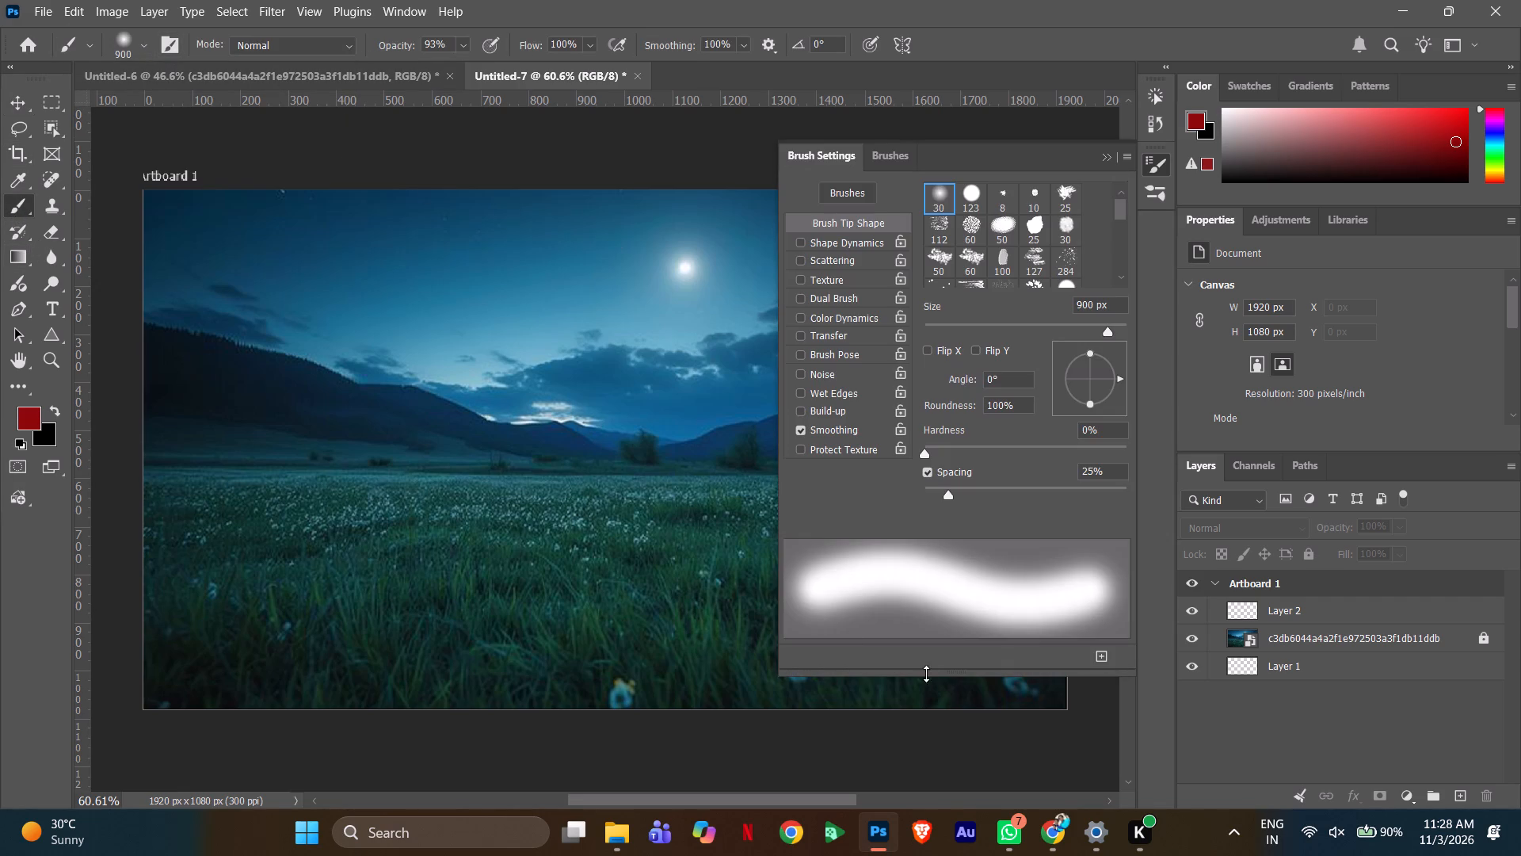
{"action": "scroll", "coordinate": [999, 254], "scroll_direction": "down", "scroll_amount": 1}
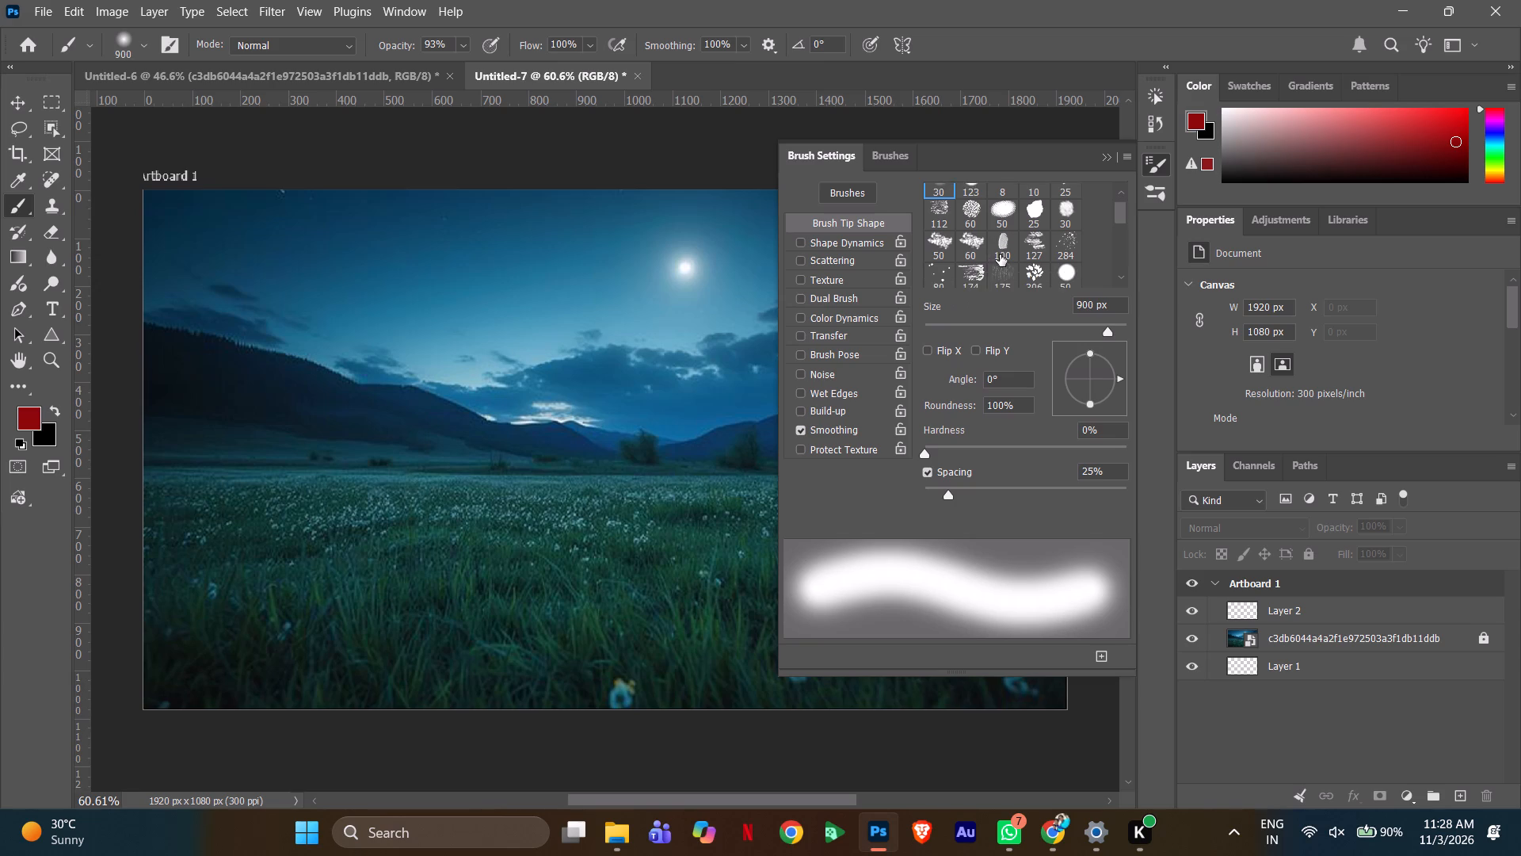
{"action": "scroll", "coordinate": [1001, 254], "scroll_direction": "down", "scroll_amount": 3}
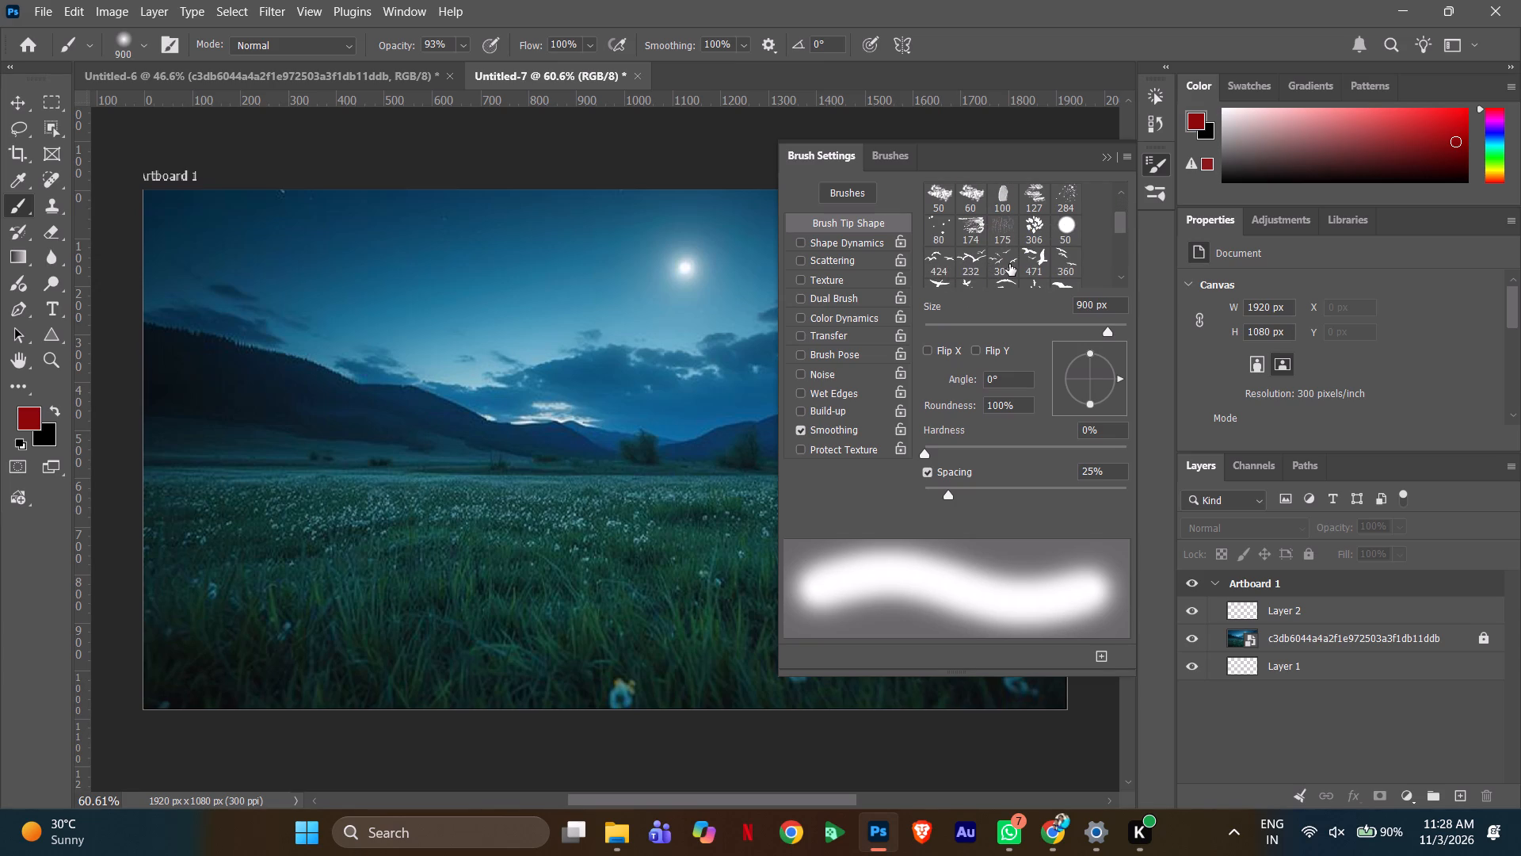
{"action": "left_click", "coordinate": [968, 250]}
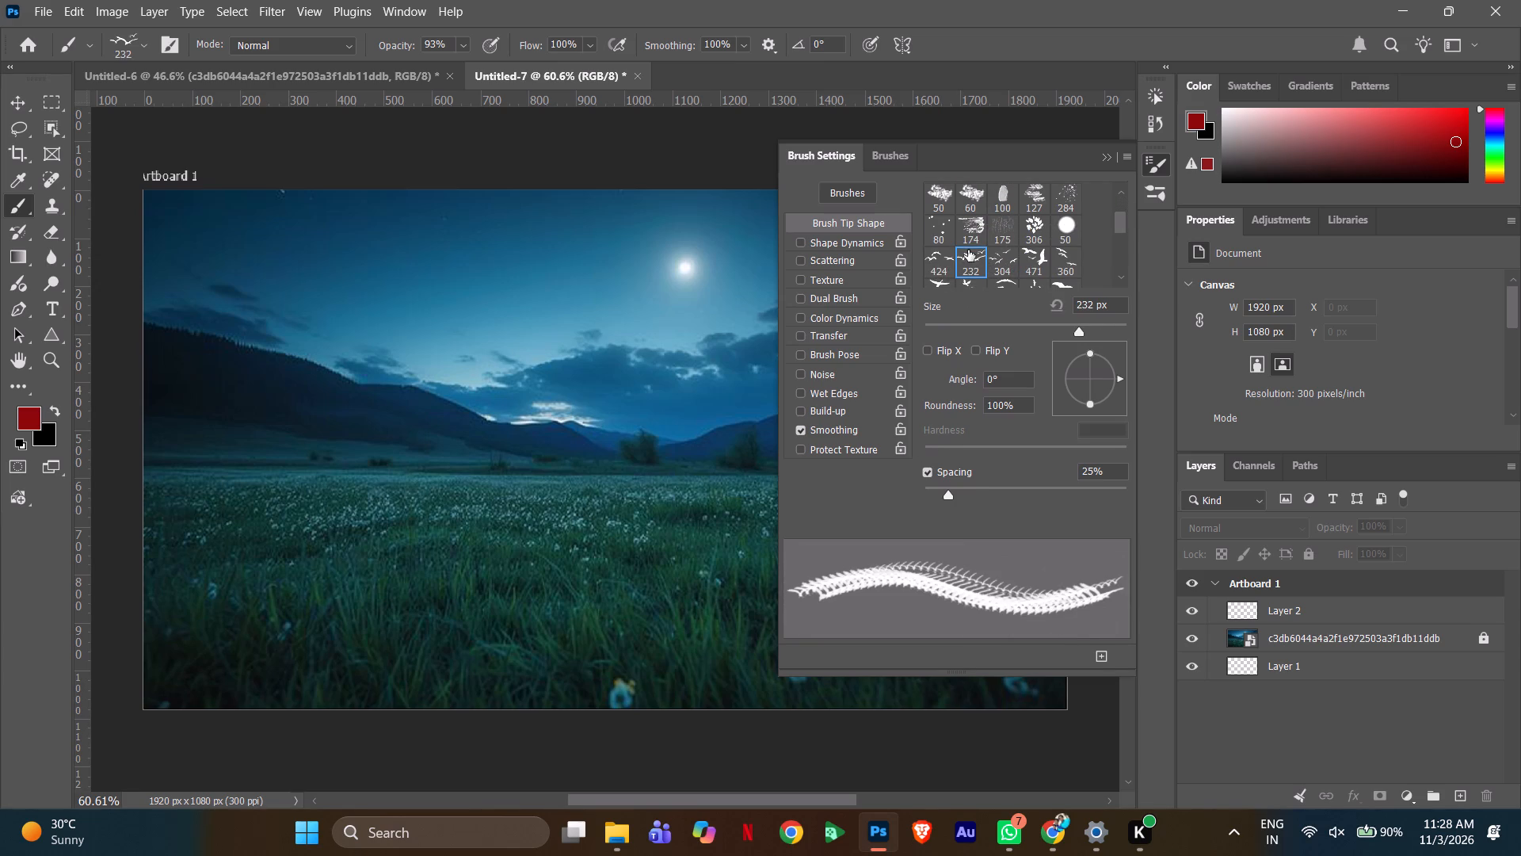
{"action": "left_click", "coordinate": [460, 315]}
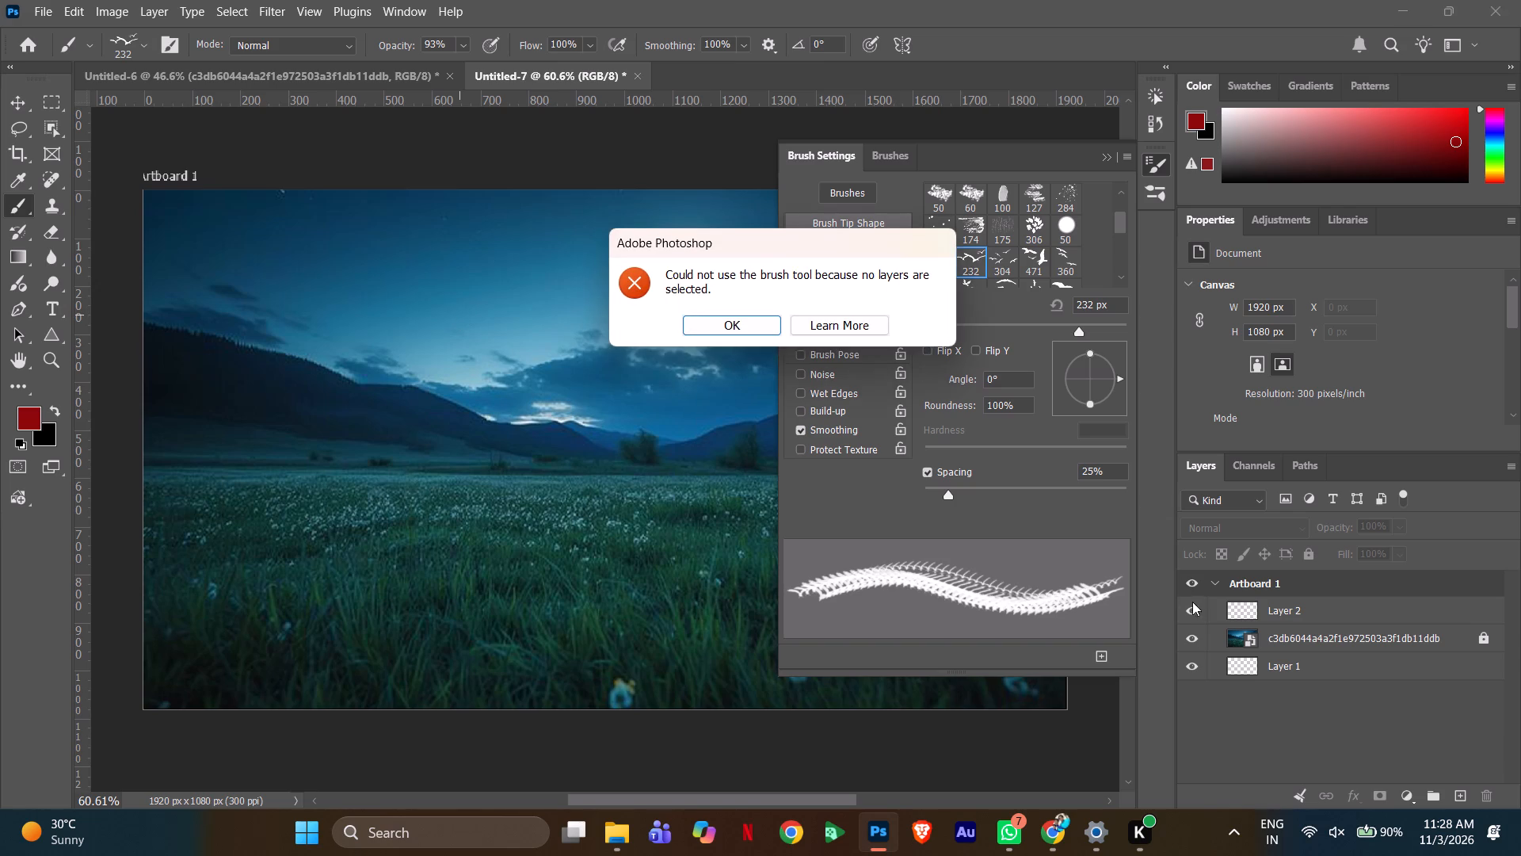
{"action": "left_click", "coordinate": [723, 316]}
Select Layer 2 and try the 306 px and 471 px brush tips, settling on the 304 px bird-flock tip.
{"action": "left_click", "coordinate": [1290, 609]}
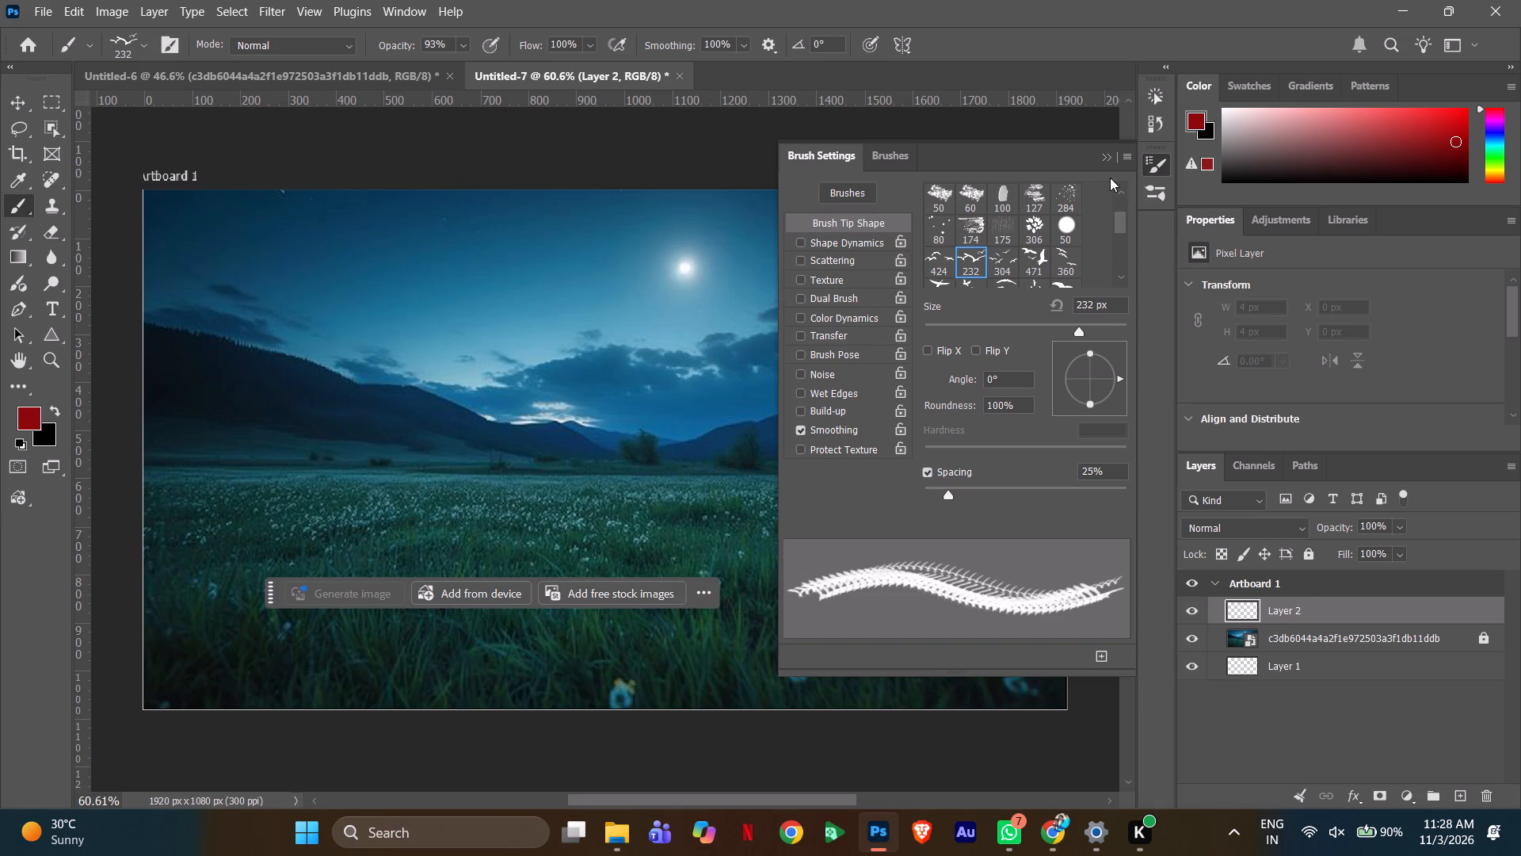
{"action": "left_click", "coordinate": [1035, 223]}
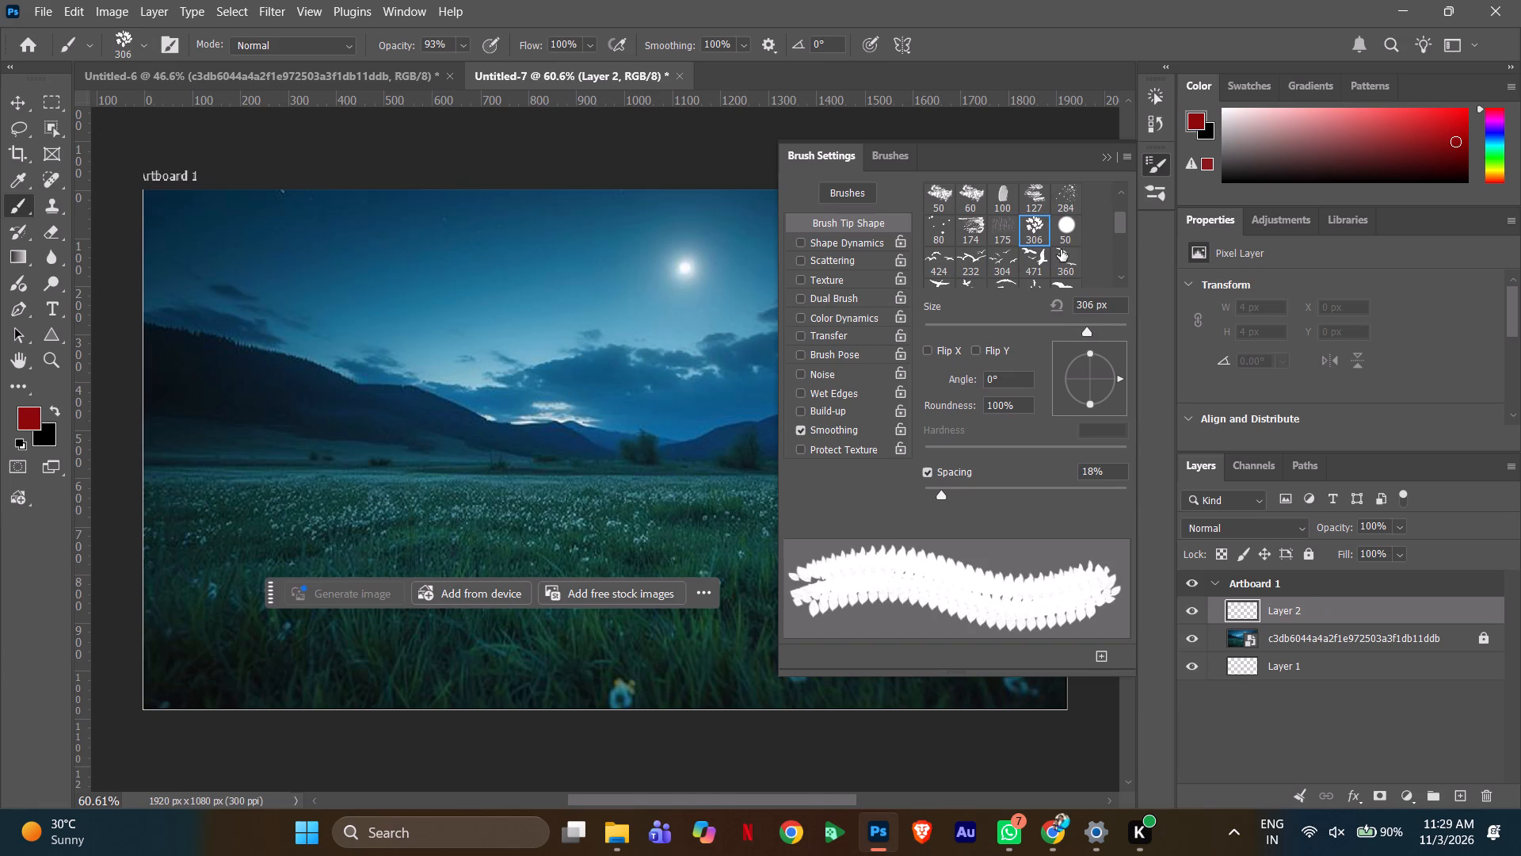
{"action": "left_click", "coordinate": [1036, 243]}
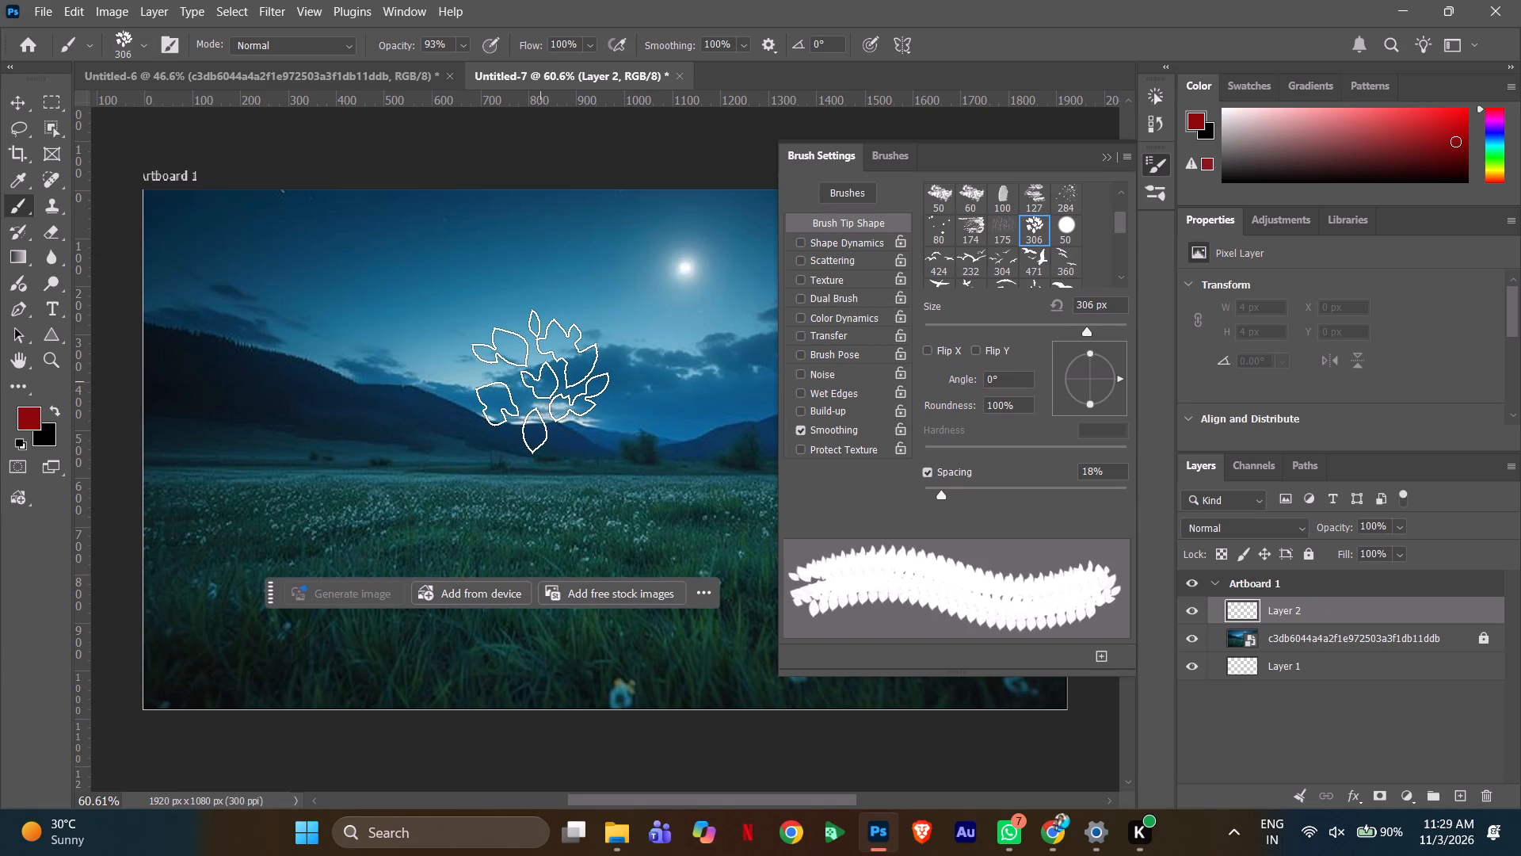
{"action": "left_click", "coordinate": [1039, 263]}
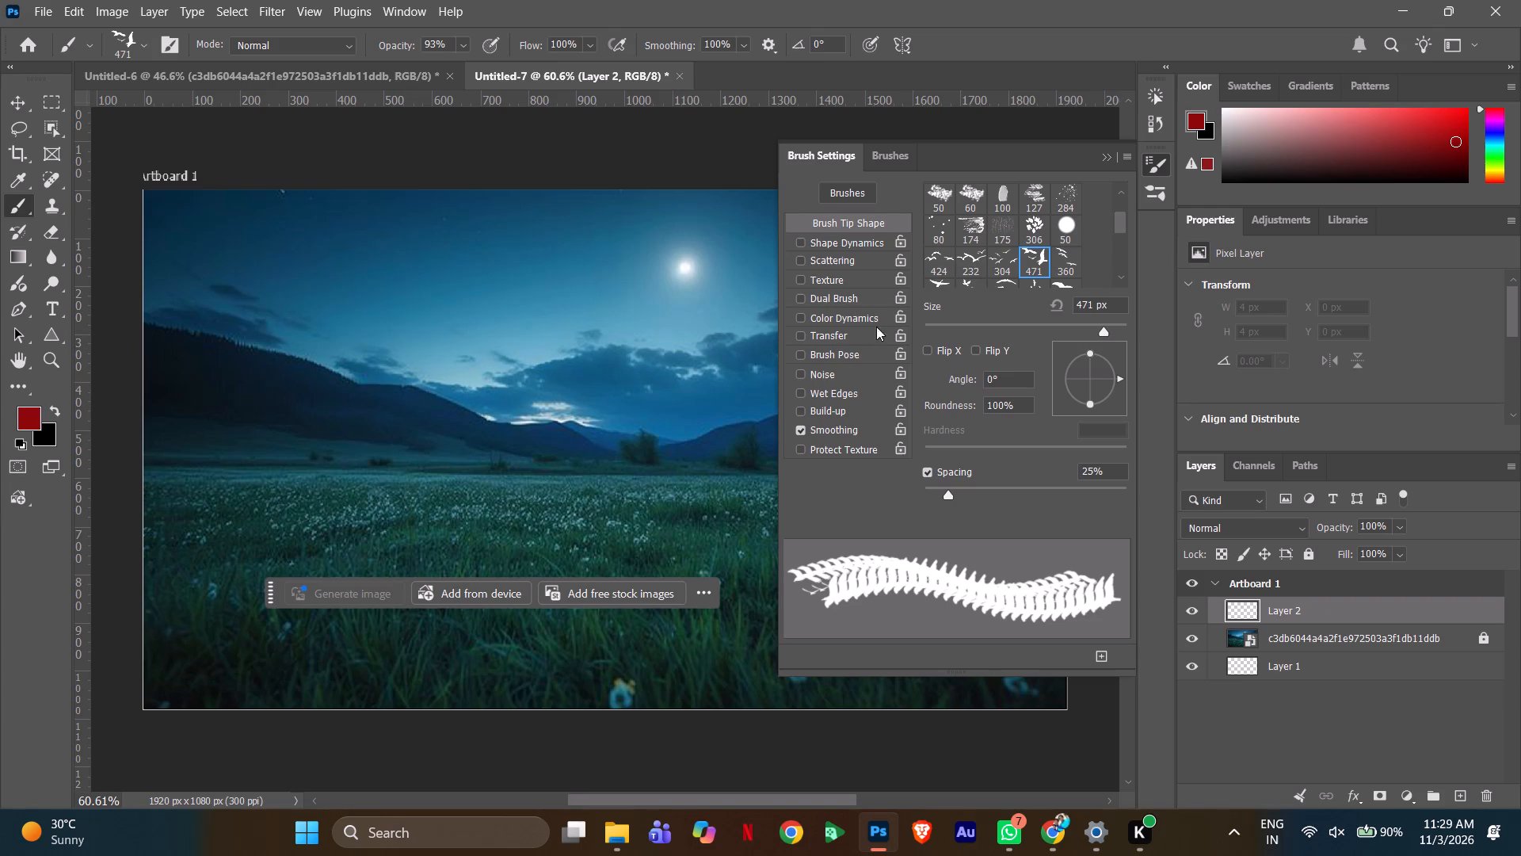
{"action": "left_click", "coordinate": [993, 264]}
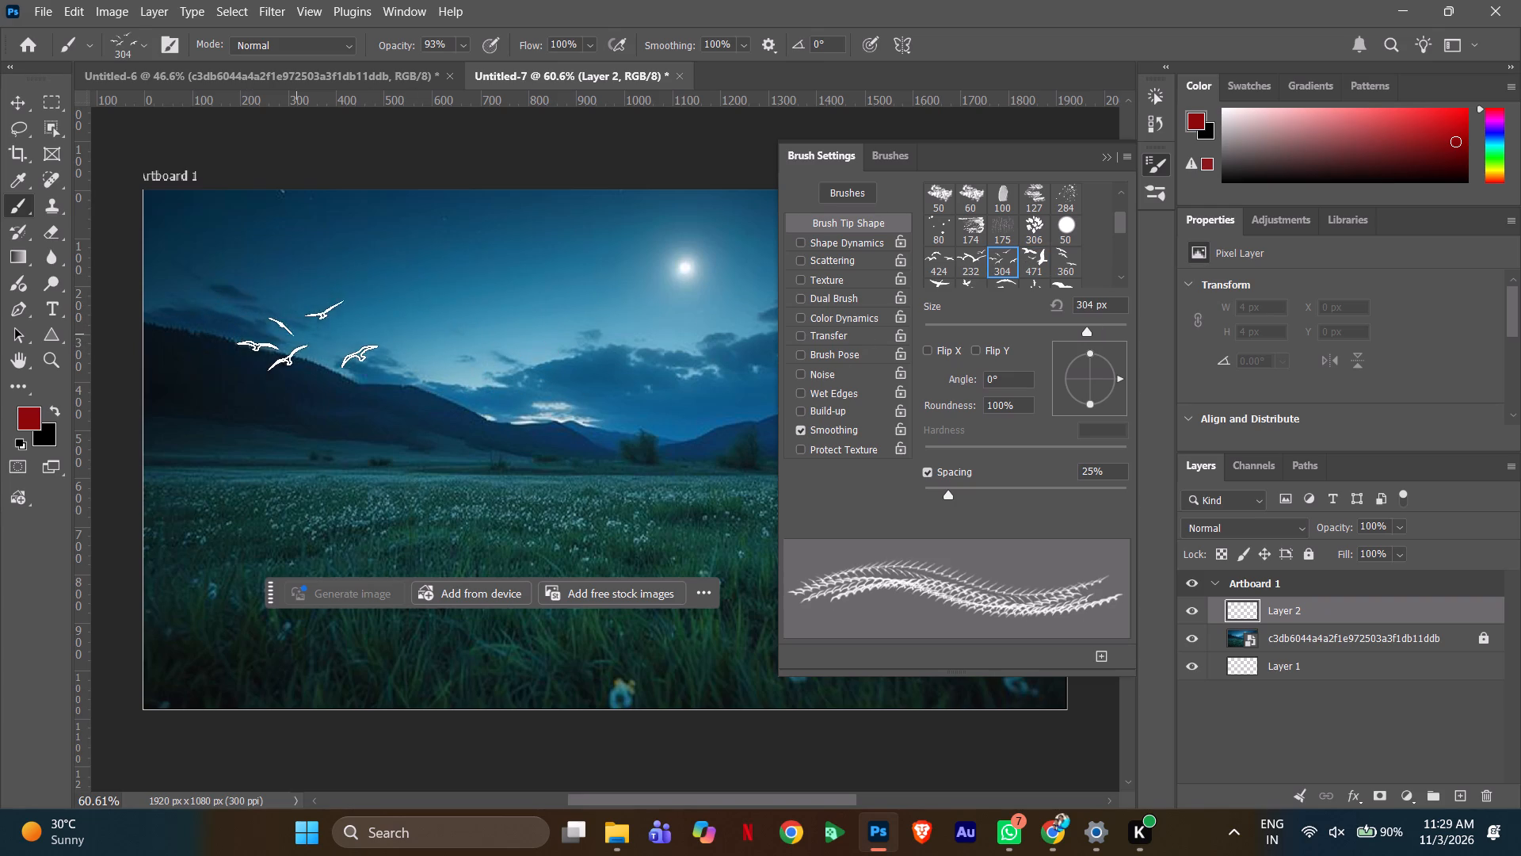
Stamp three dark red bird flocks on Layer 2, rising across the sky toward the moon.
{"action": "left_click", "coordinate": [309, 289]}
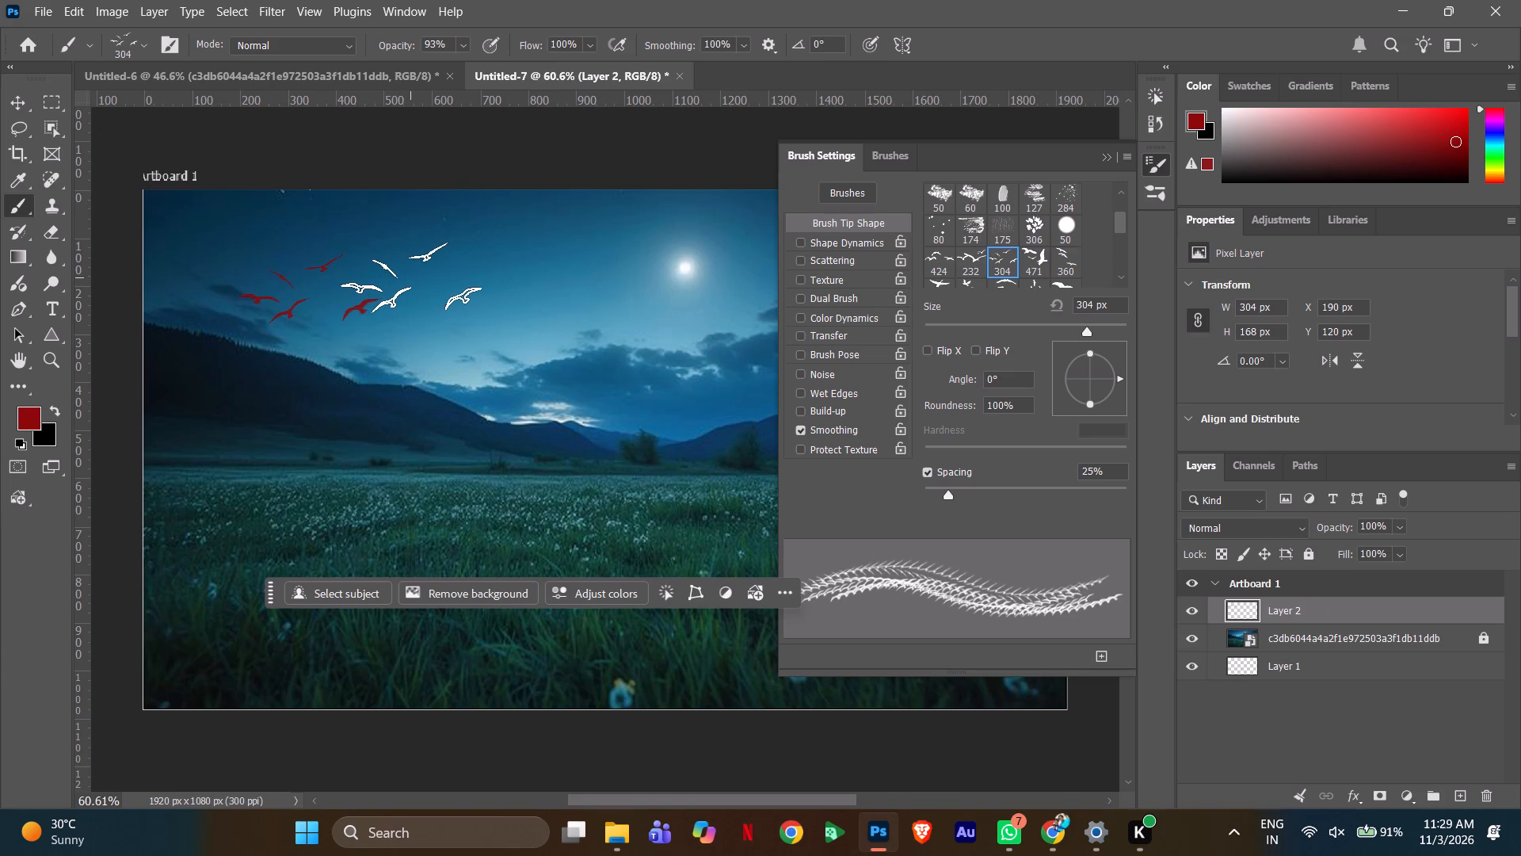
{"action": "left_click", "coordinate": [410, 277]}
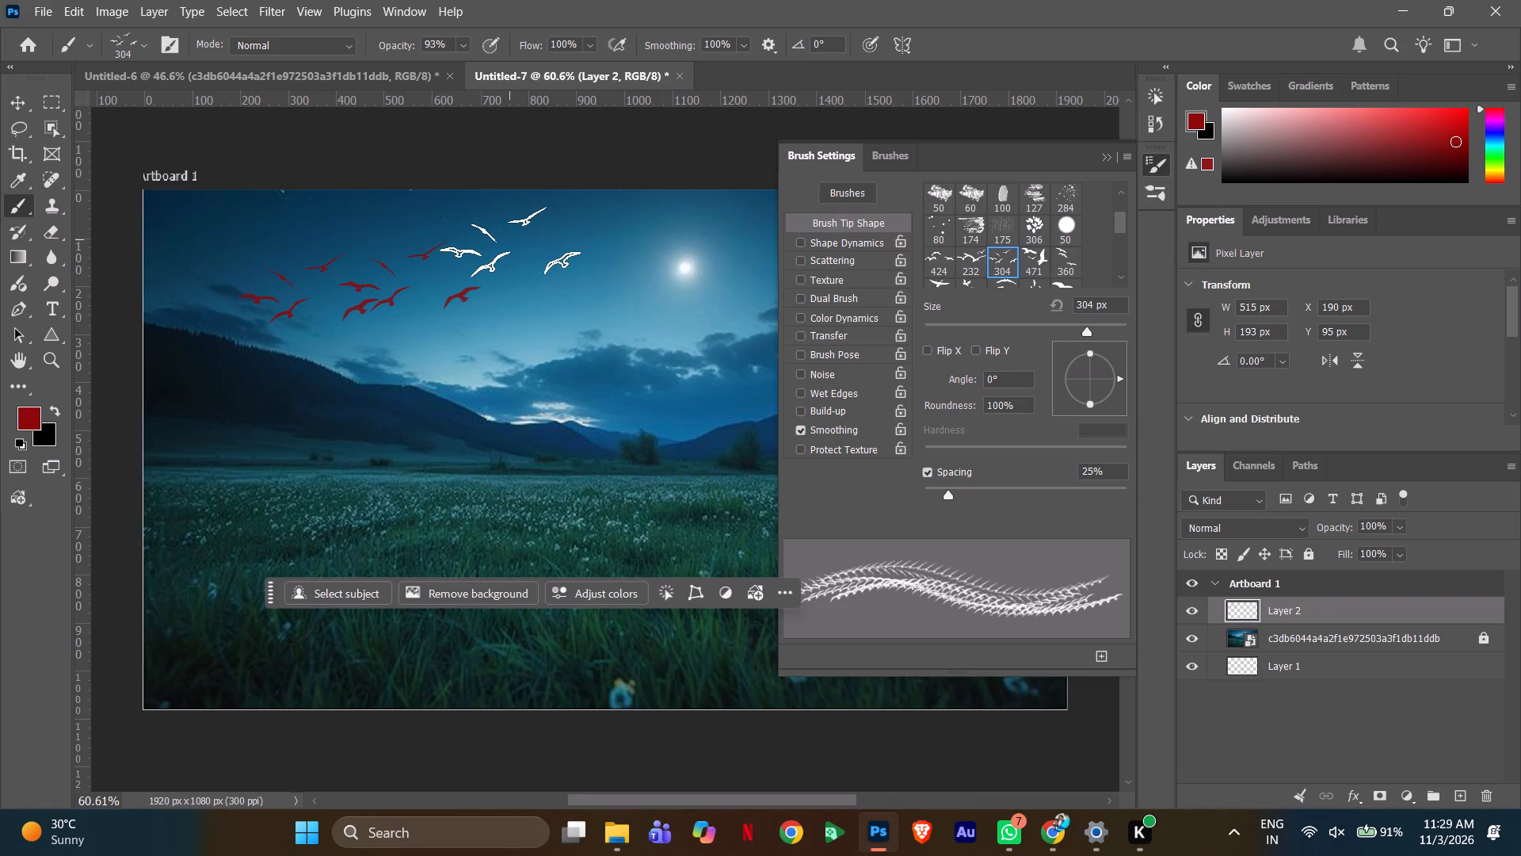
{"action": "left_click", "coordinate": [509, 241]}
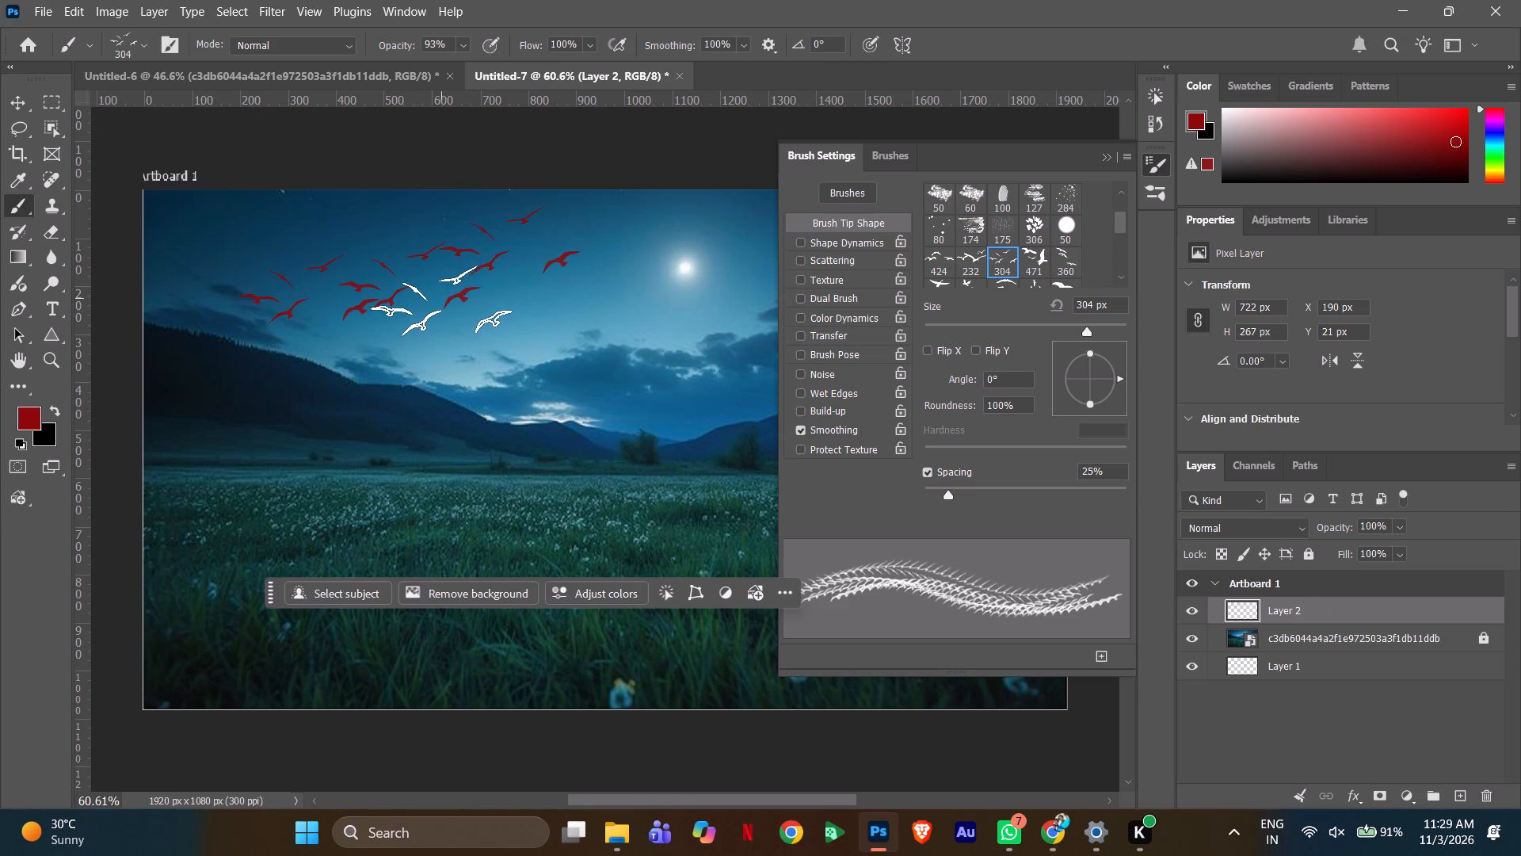
Set the bird brush tip's angle to 17°.
{"action": "left_click", "coordinate": [1107, 380]}
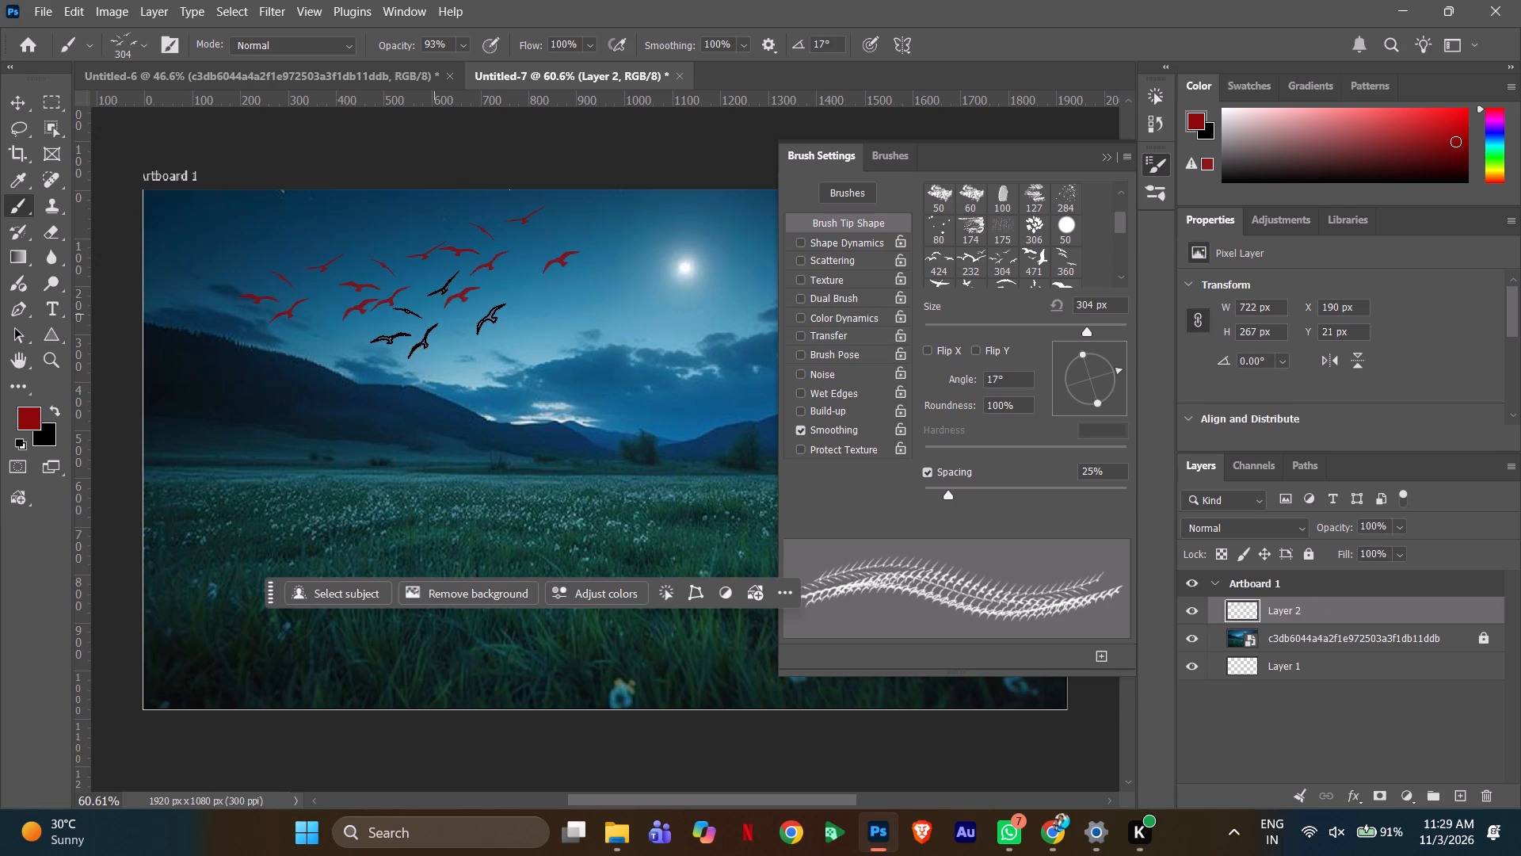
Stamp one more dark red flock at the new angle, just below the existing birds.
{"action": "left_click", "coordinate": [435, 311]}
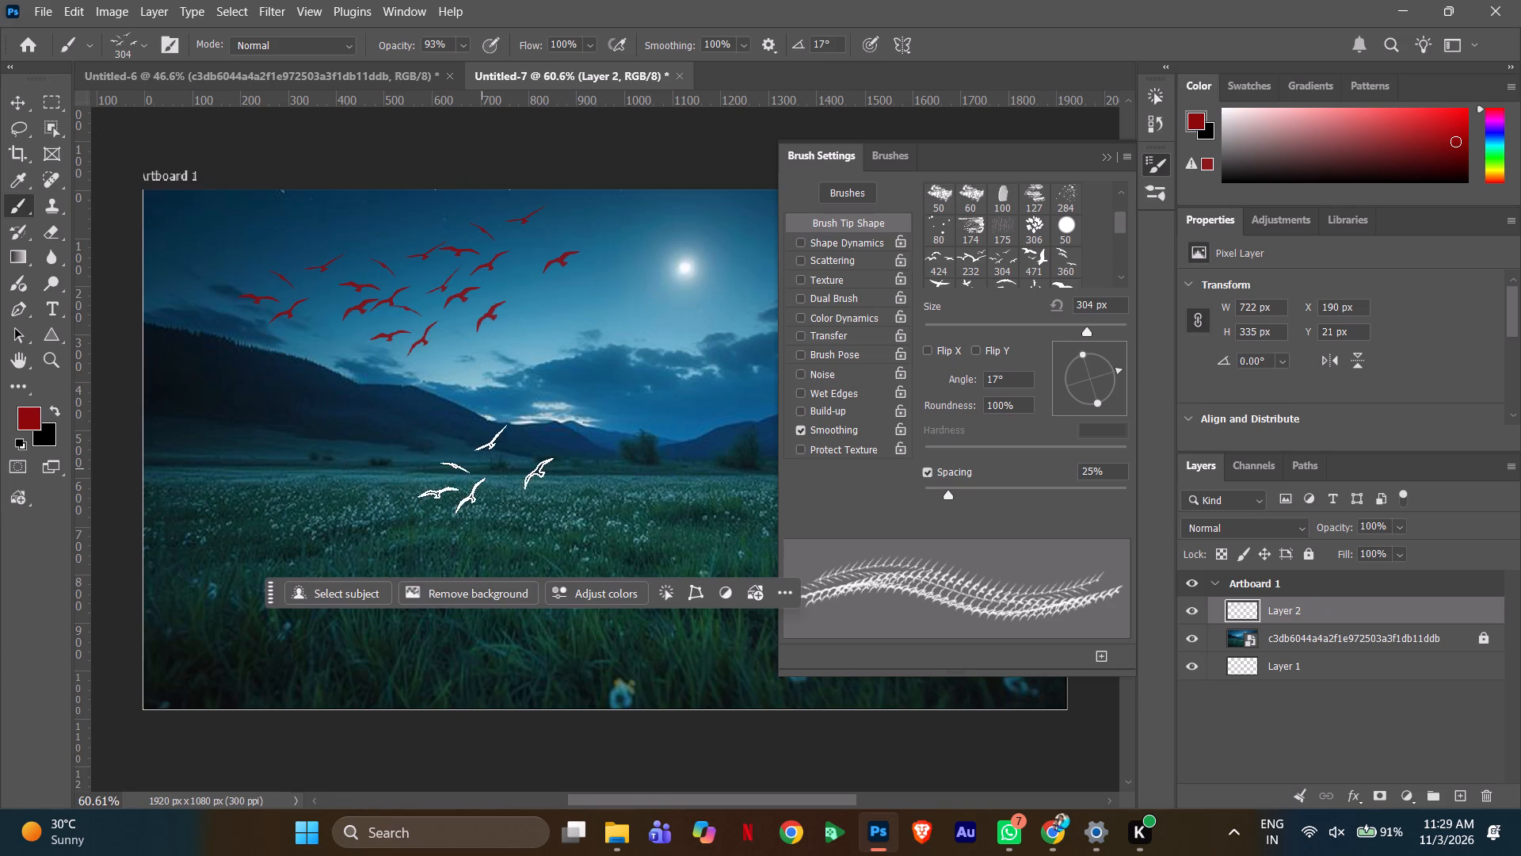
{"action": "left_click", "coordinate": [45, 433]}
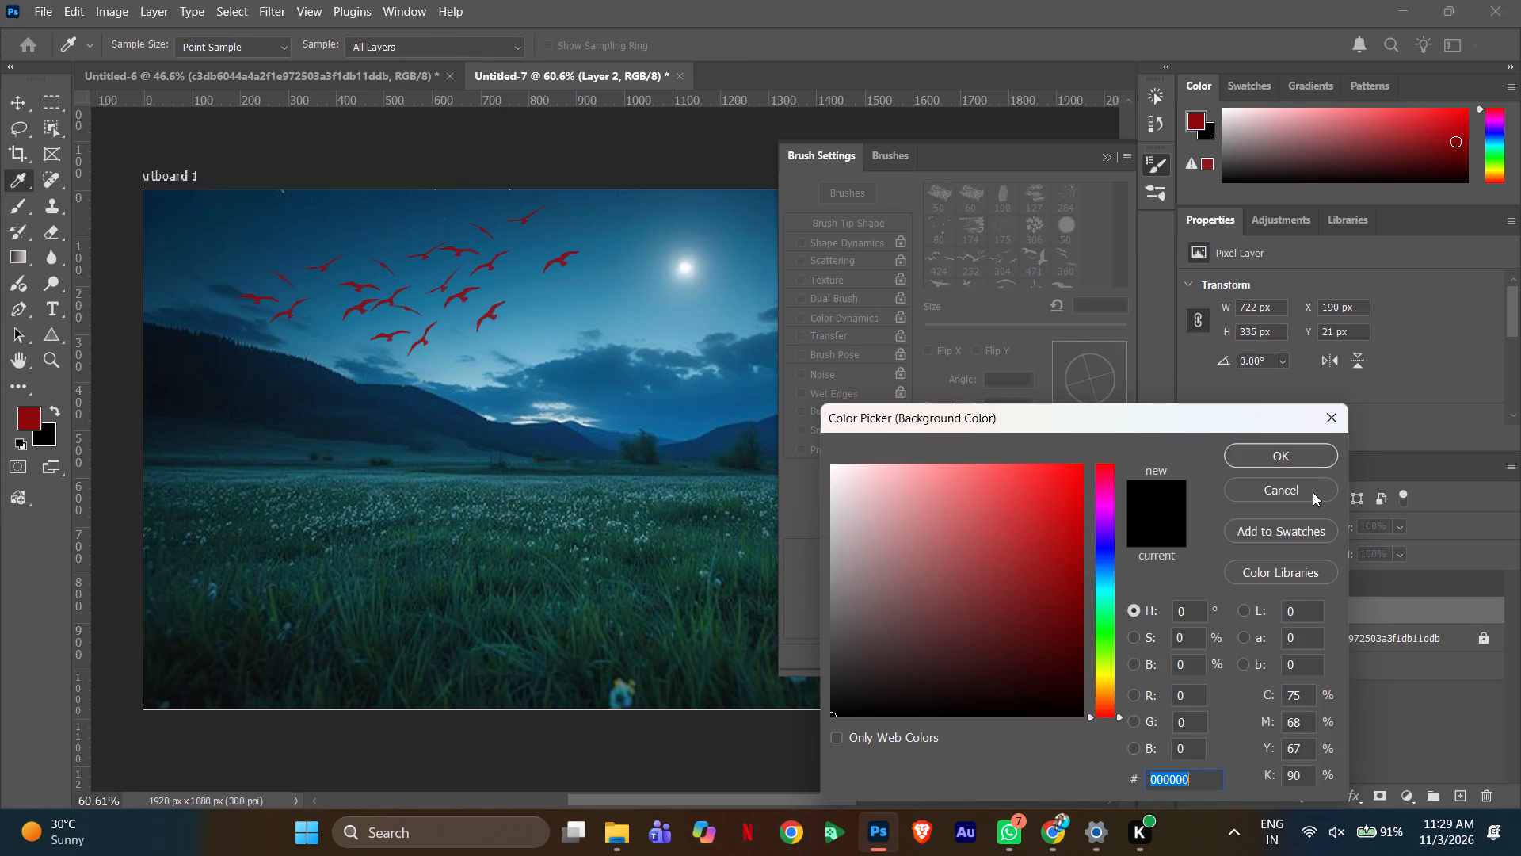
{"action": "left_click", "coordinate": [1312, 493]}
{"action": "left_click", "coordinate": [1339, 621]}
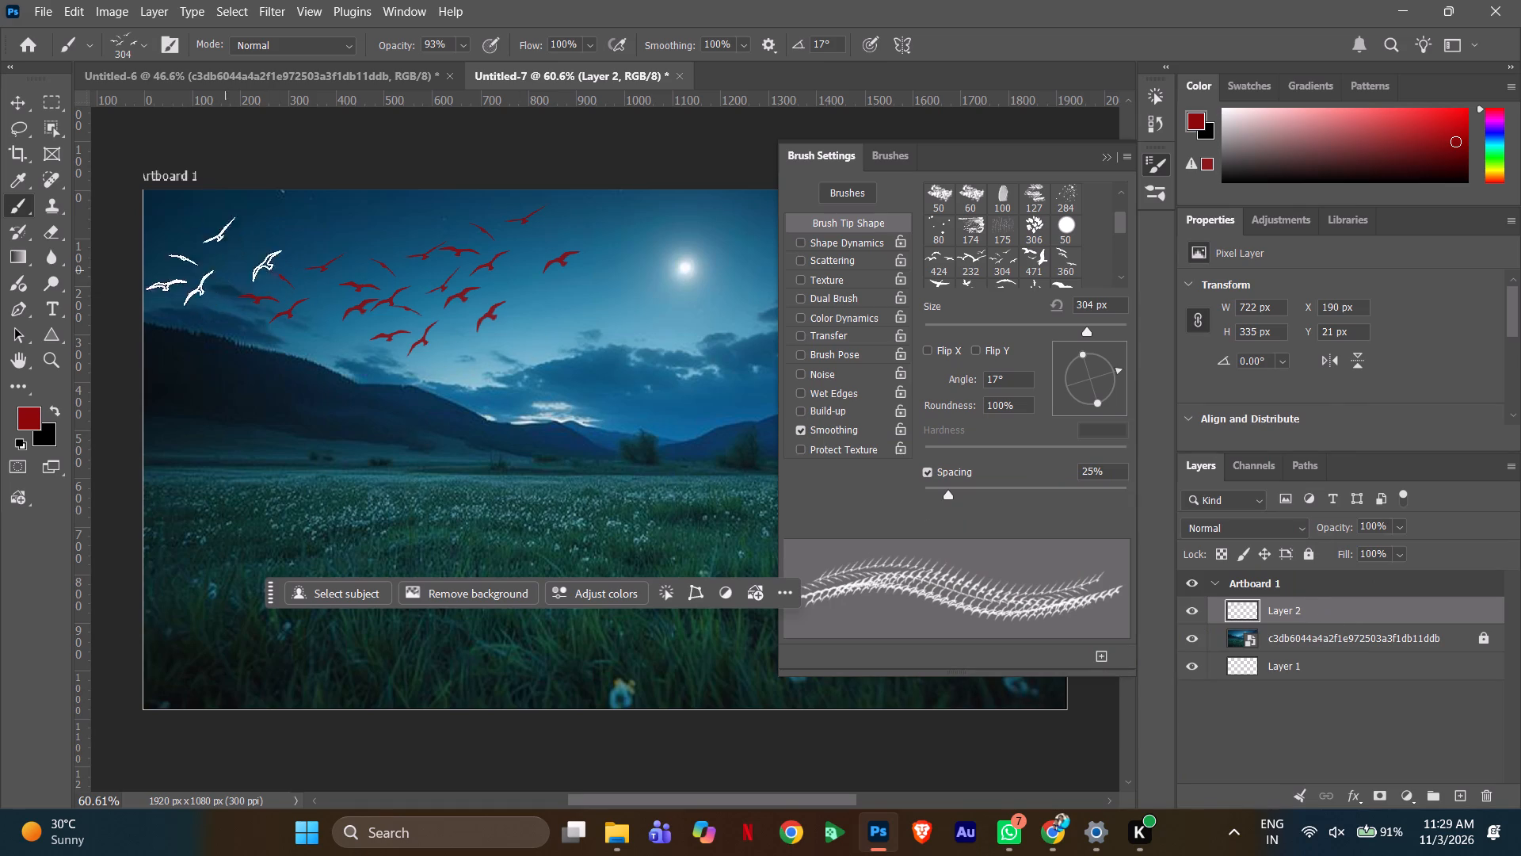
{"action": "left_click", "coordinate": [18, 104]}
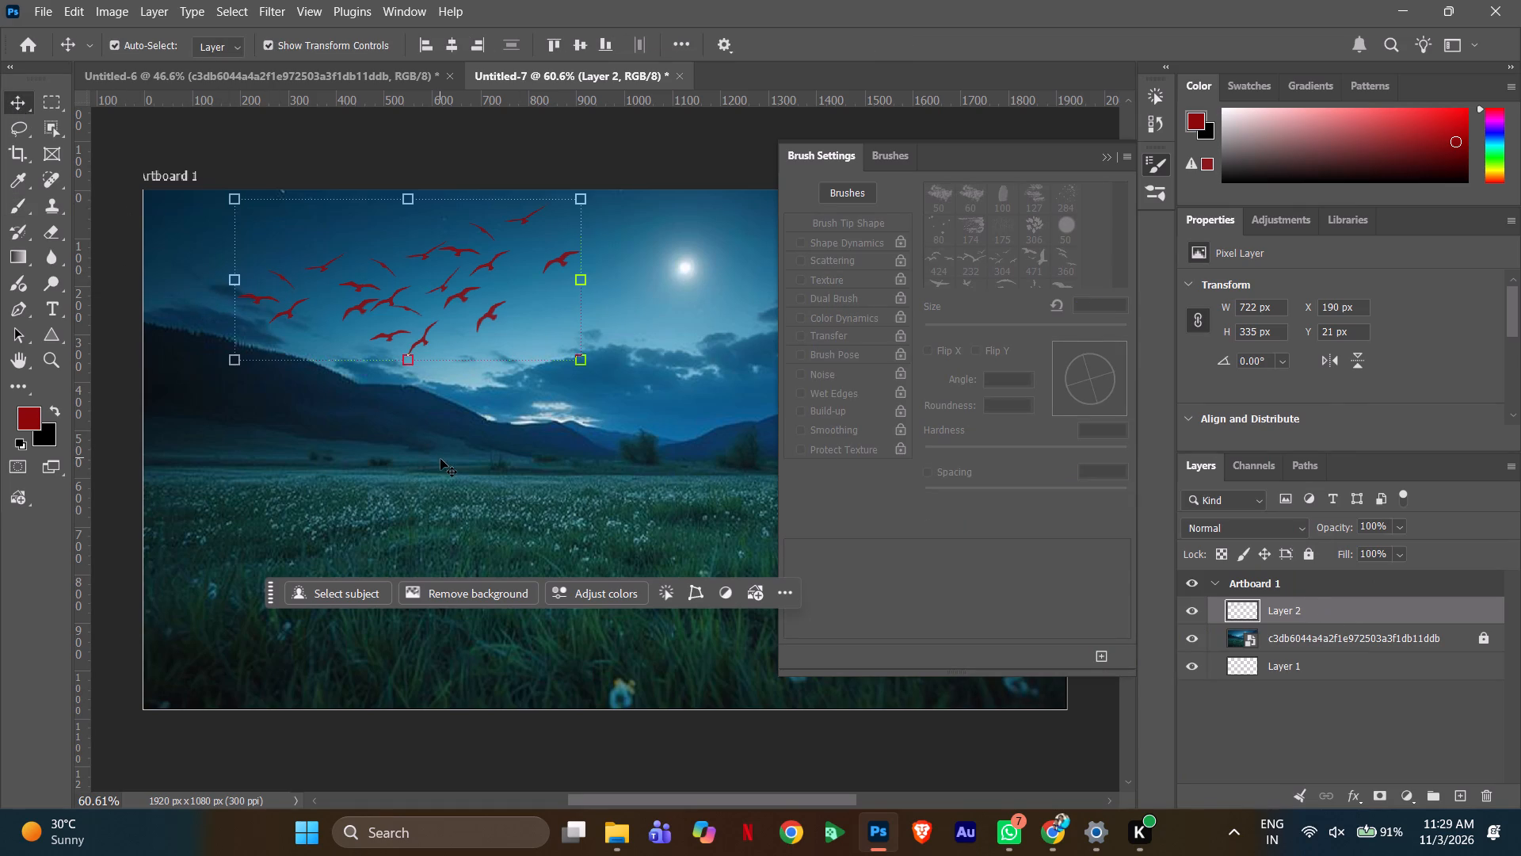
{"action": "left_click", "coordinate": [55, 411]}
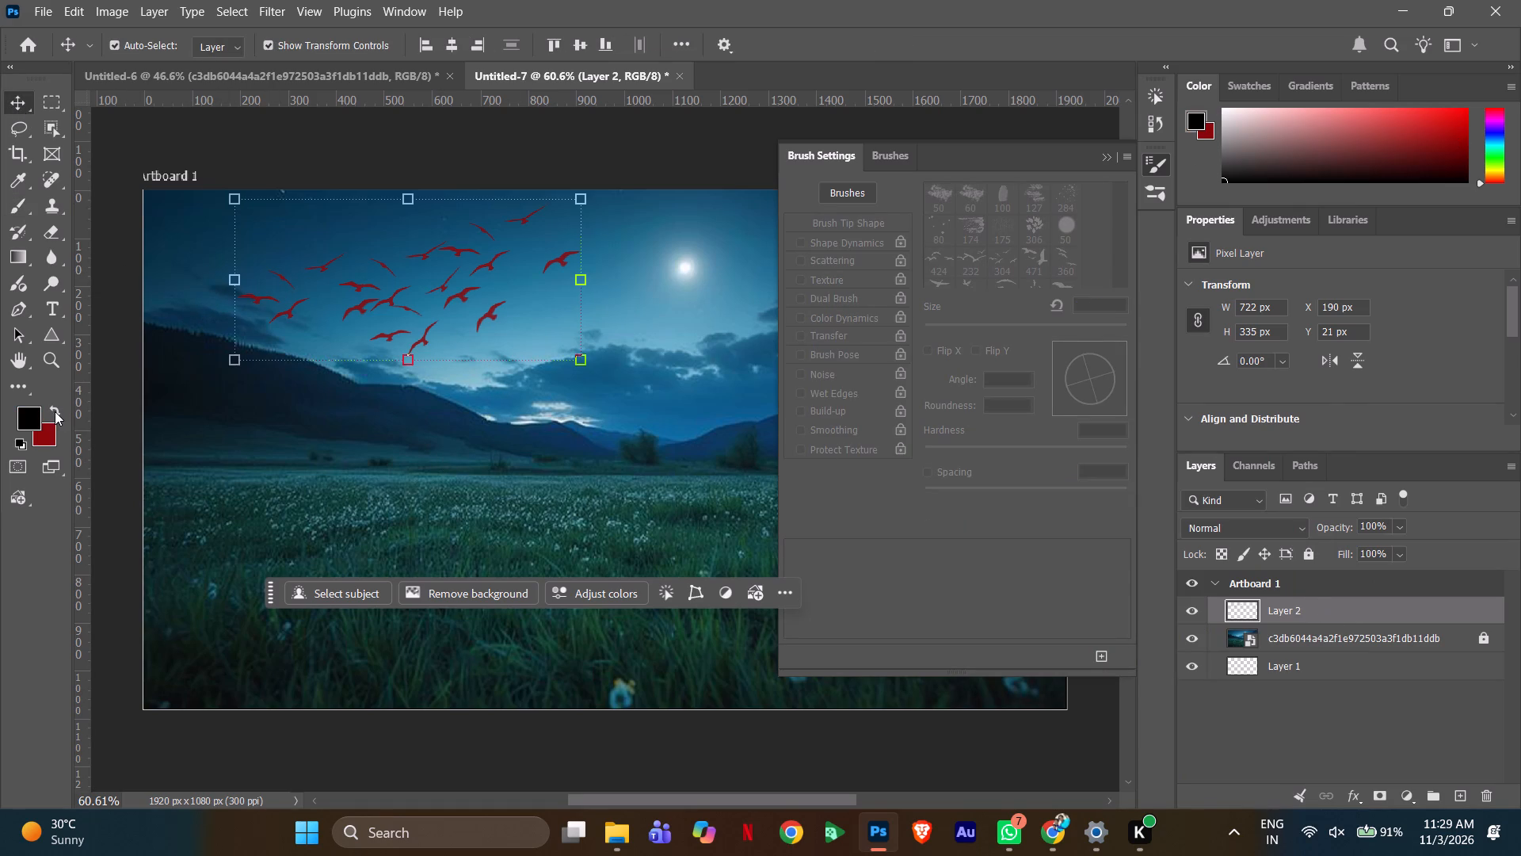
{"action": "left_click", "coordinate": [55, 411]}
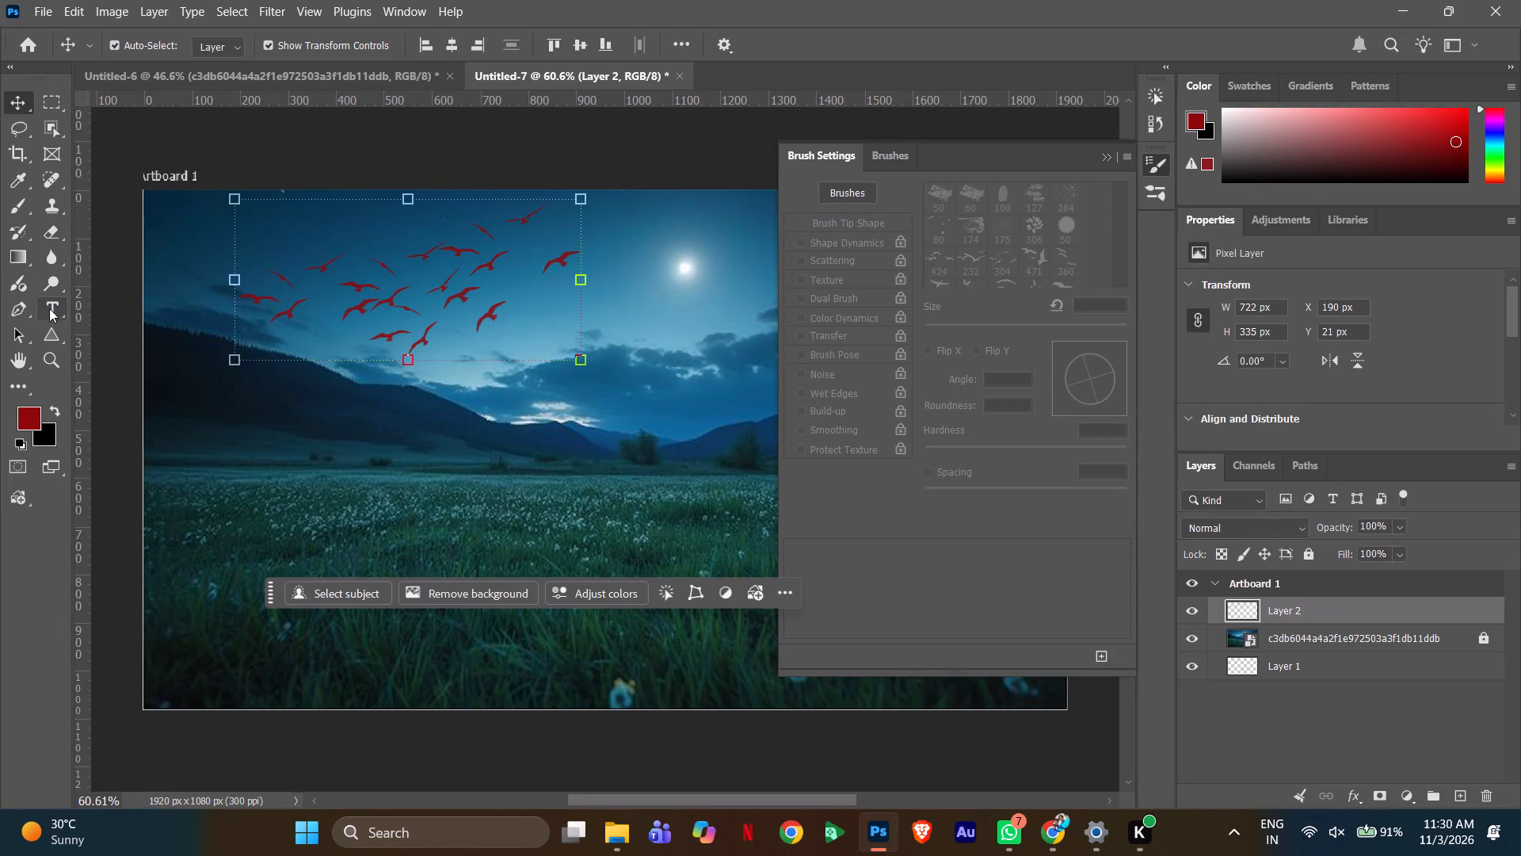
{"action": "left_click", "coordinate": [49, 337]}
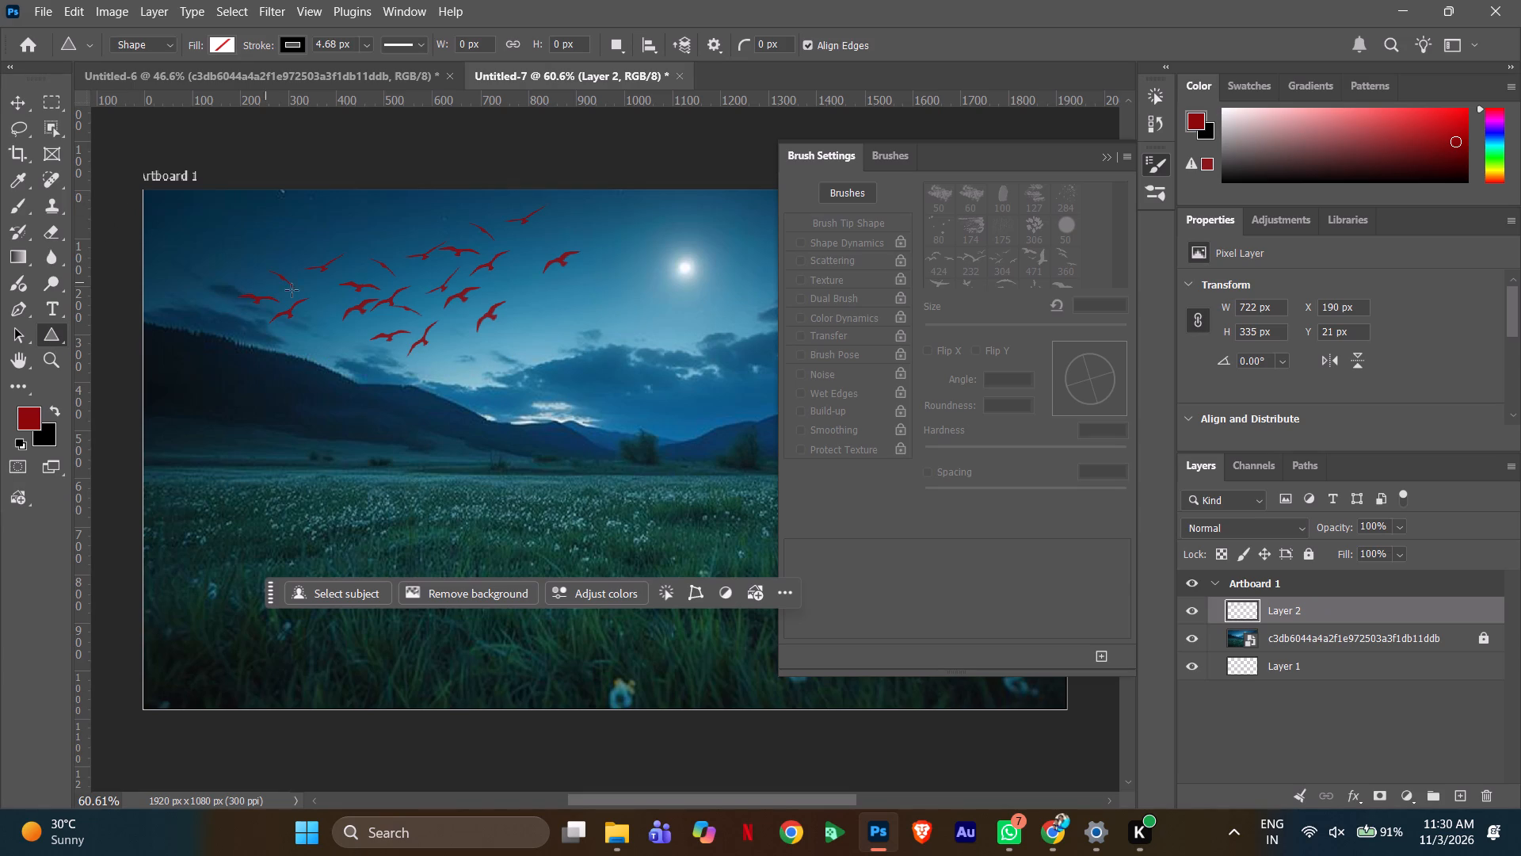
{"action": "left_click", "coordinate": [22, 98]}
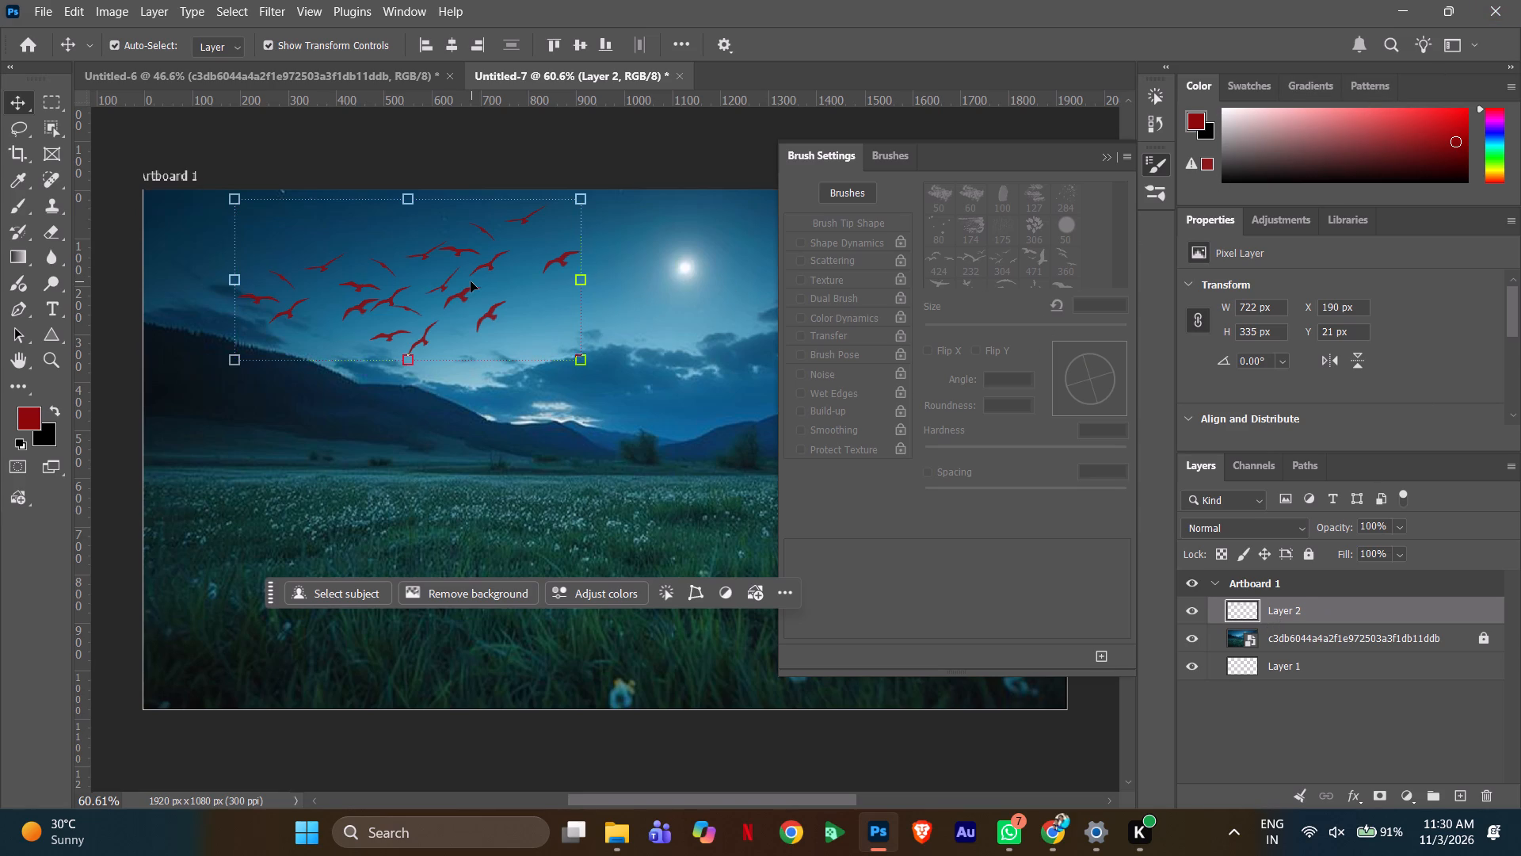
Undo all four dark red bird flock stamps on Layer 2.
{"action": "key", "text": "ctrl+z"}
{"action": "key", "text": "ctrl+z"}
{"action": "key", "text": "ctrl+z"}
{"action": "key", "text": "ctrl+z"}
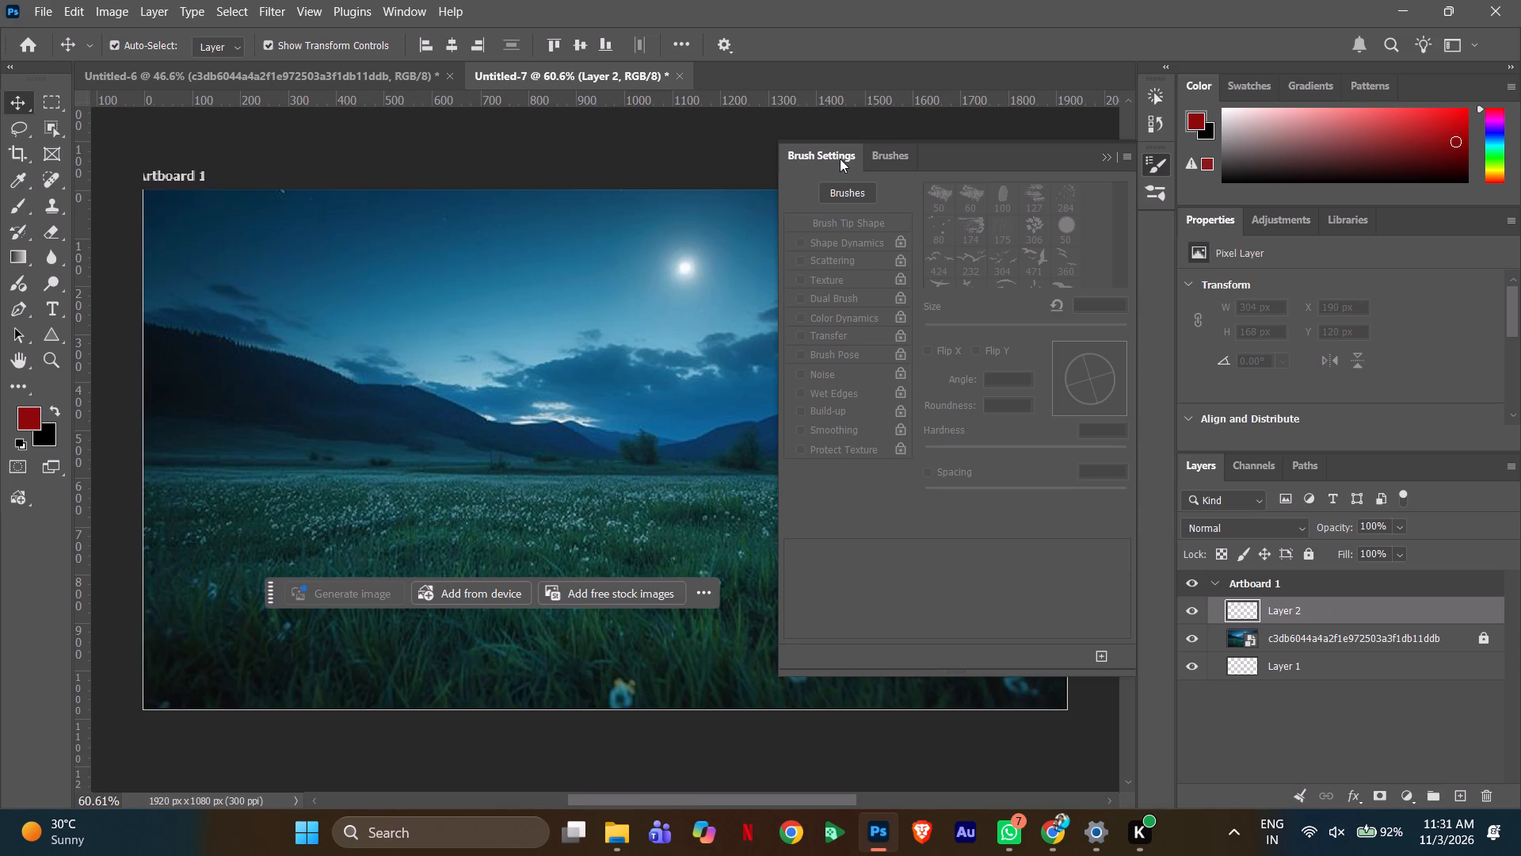
Swap the foreground colour to black and stamp three bird flocks with the Brush tool in the sky over the dark hillside on Layer 2.
{"action": "left_click", "coordinate": [20, 207]}
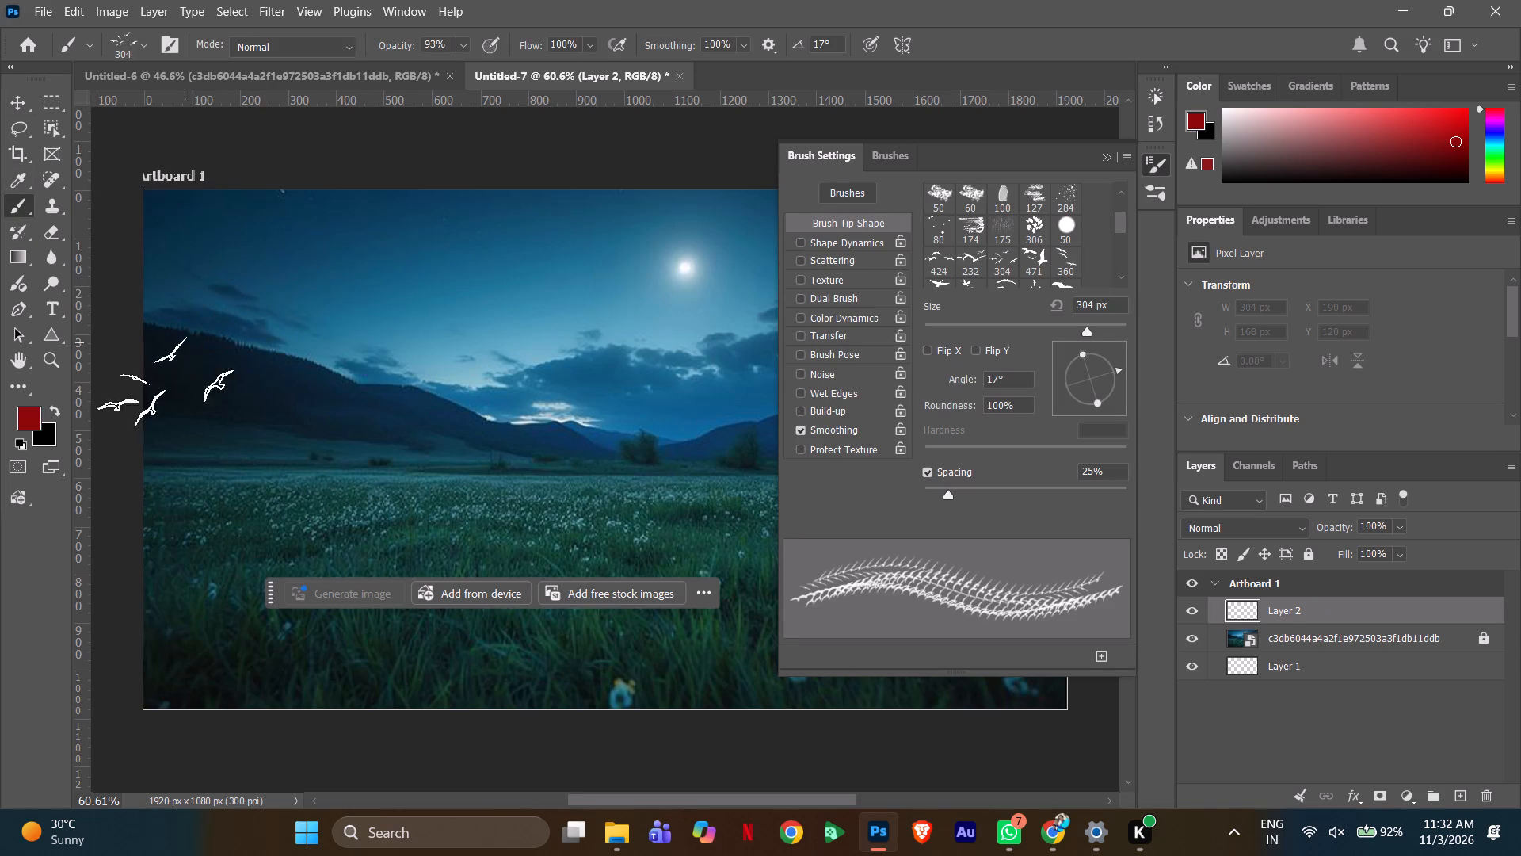
{"action": "left_click", "coordinate": [52, 405]}
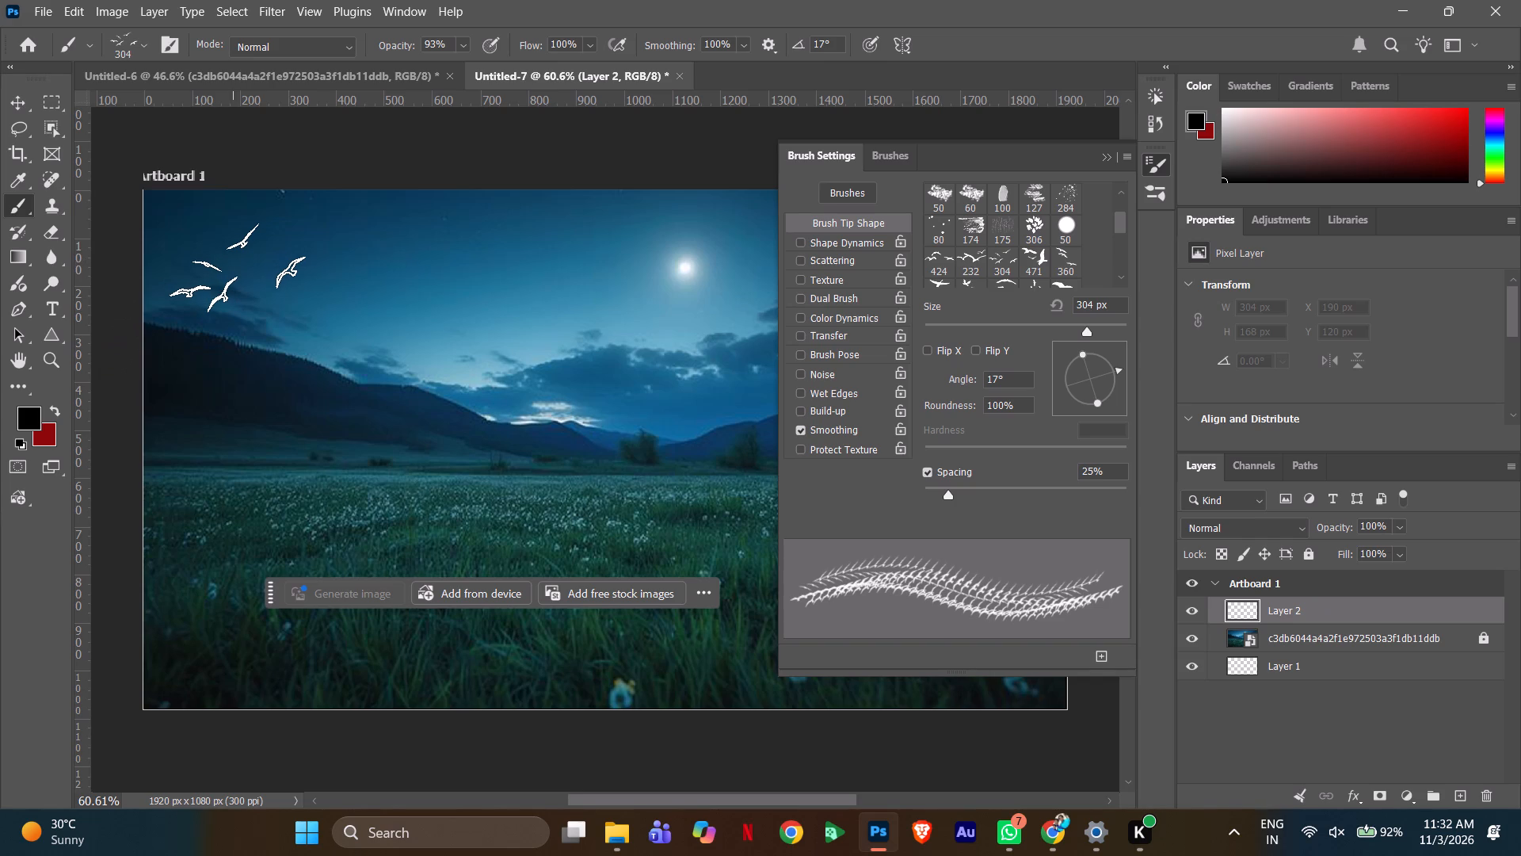
{"action": "left_click", "coordinate": [235, 266]}
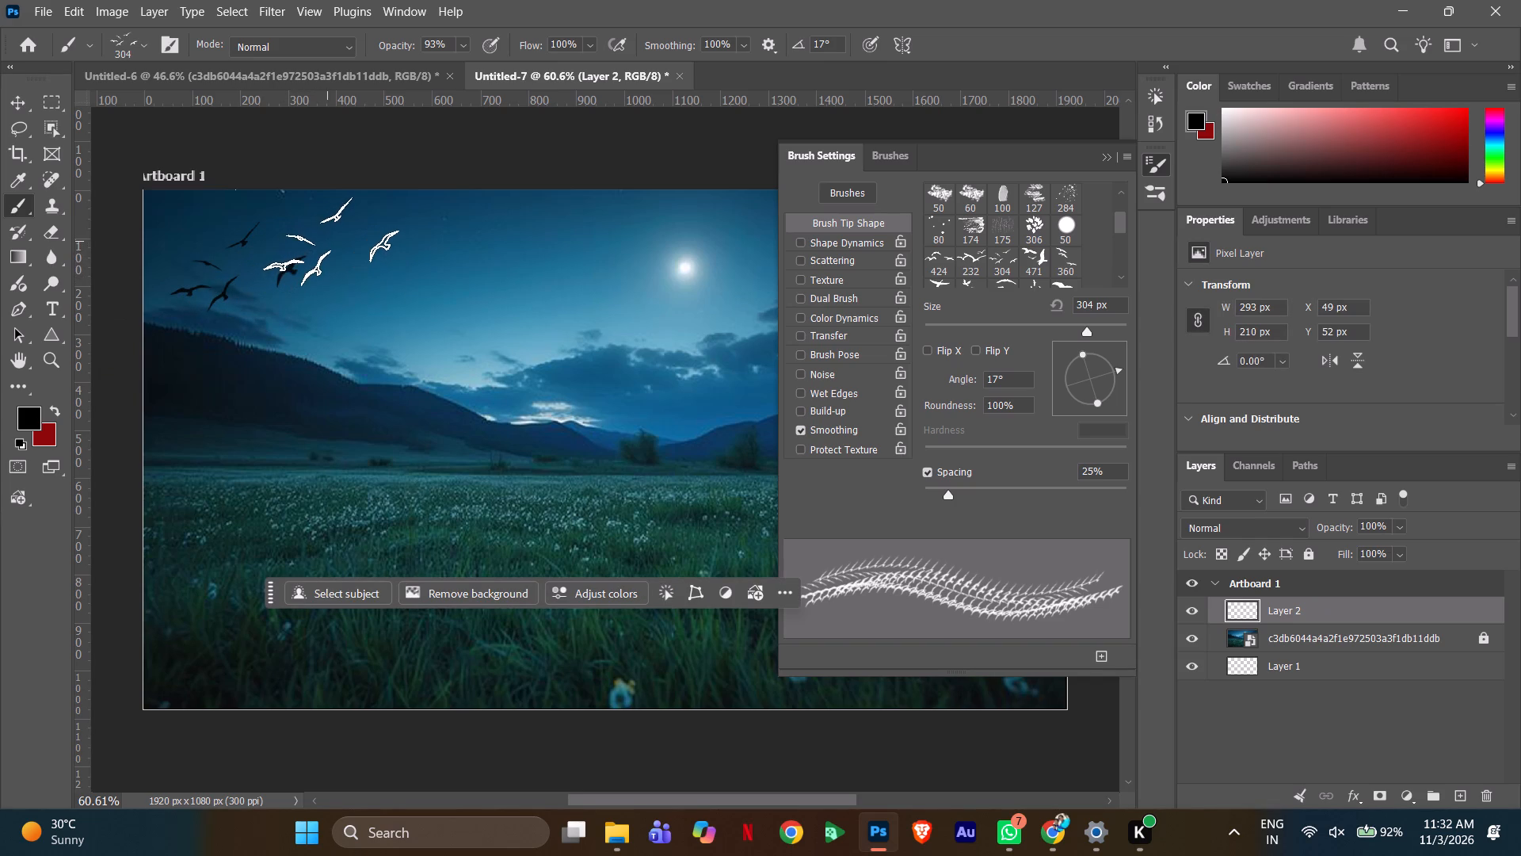
{"action": "left_click", "coordinate": [372, 246]}
{"action": "left_click", "coordinate": [250, 329]}
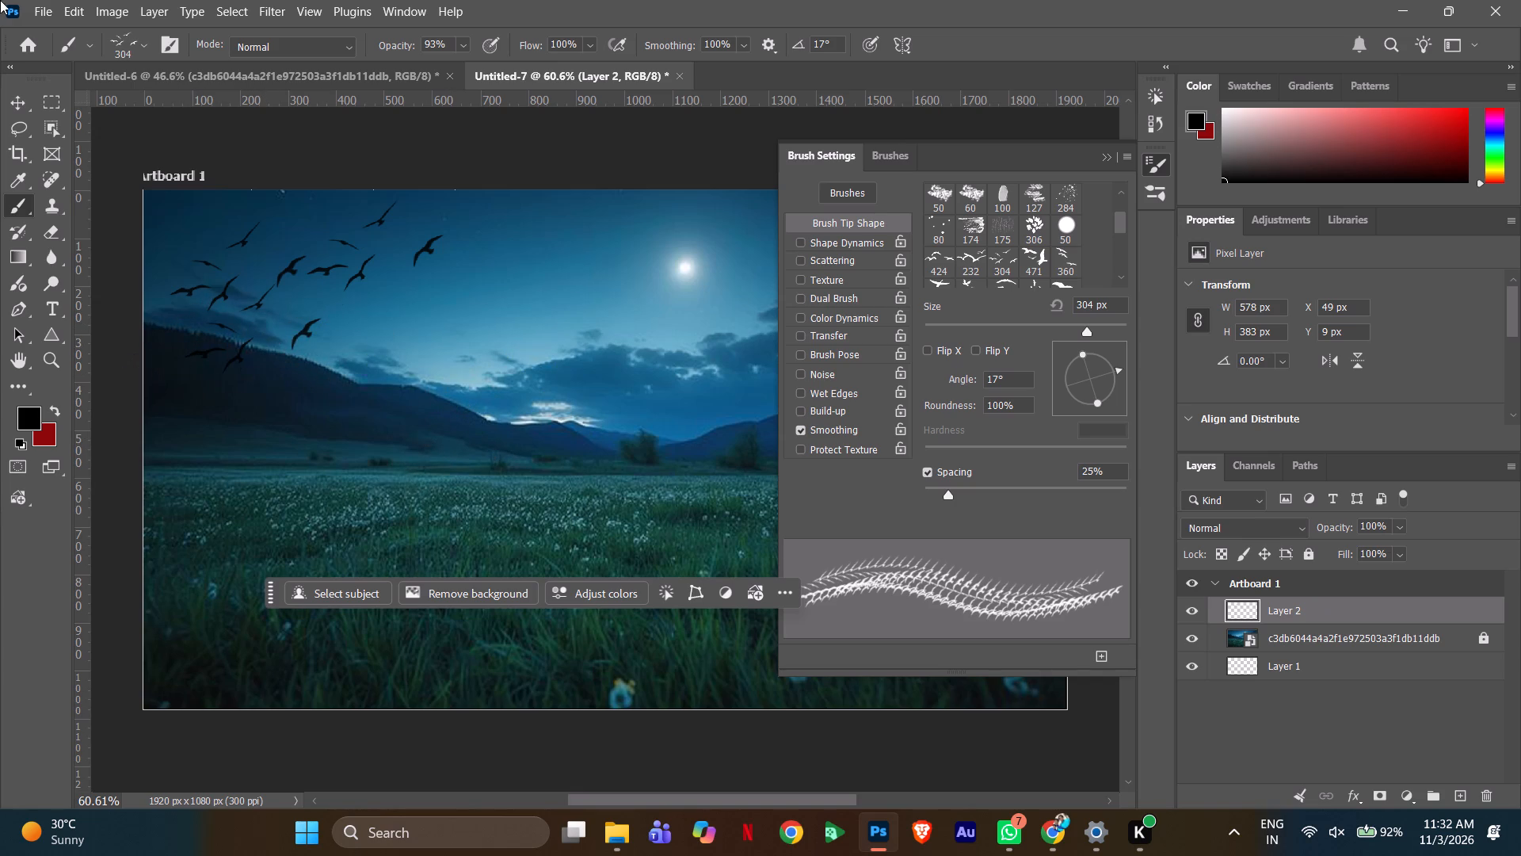
Scale the black birds on Layer 2 down proportionally to about 78.5%.
{"action": "left_click", "coordinate": [16, 108]}
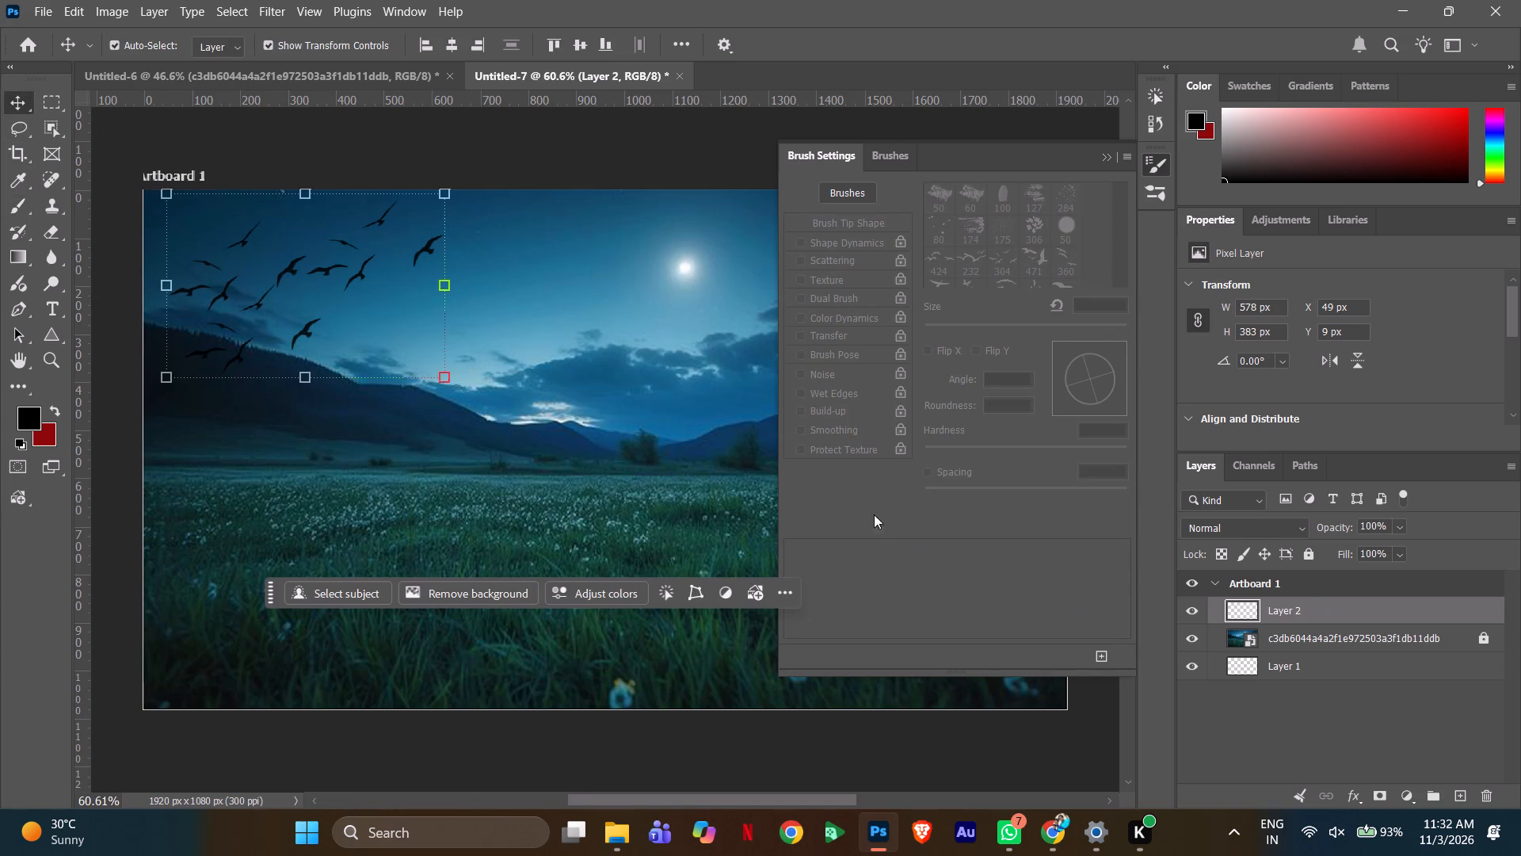
{"action": "left_click_drag", "start_coordinate": [439, 376], "coordinate": [399, 361]}
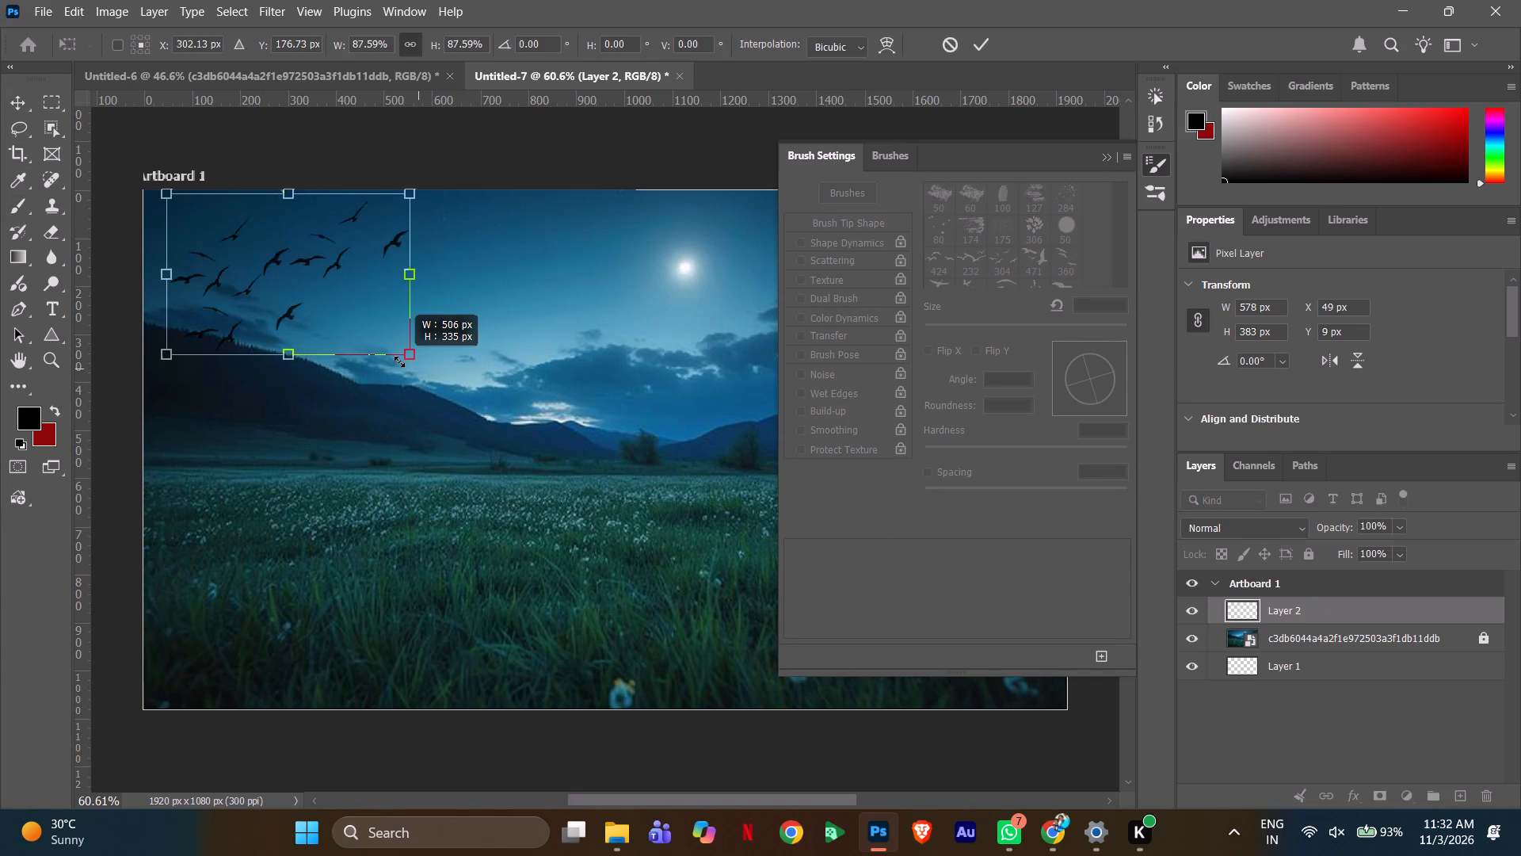
{"action": "left_click_drag", "start_coordinate": [399, 361], "coordinate": [368, 353]}
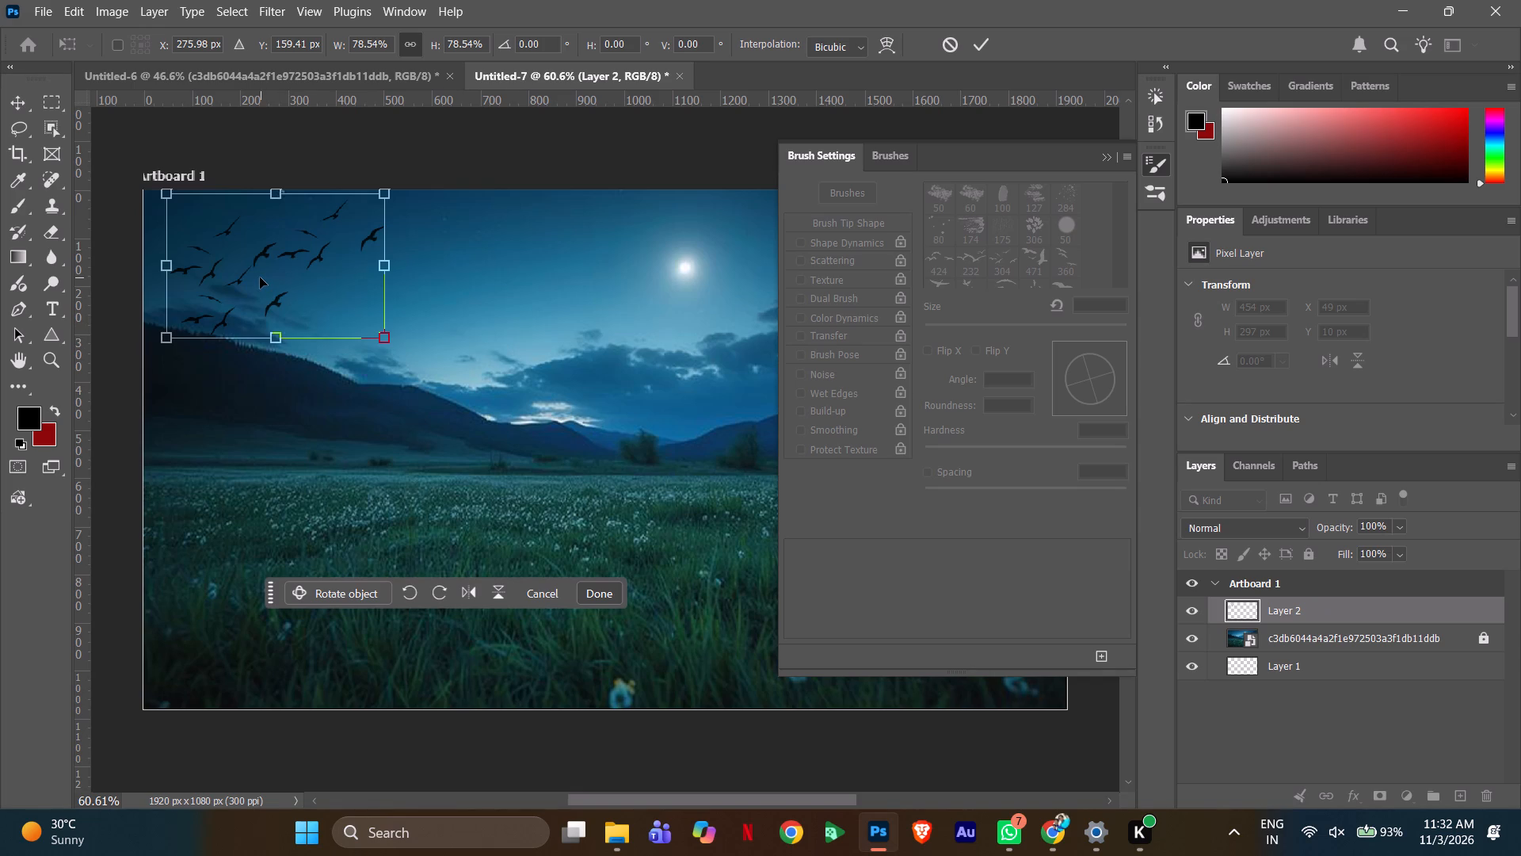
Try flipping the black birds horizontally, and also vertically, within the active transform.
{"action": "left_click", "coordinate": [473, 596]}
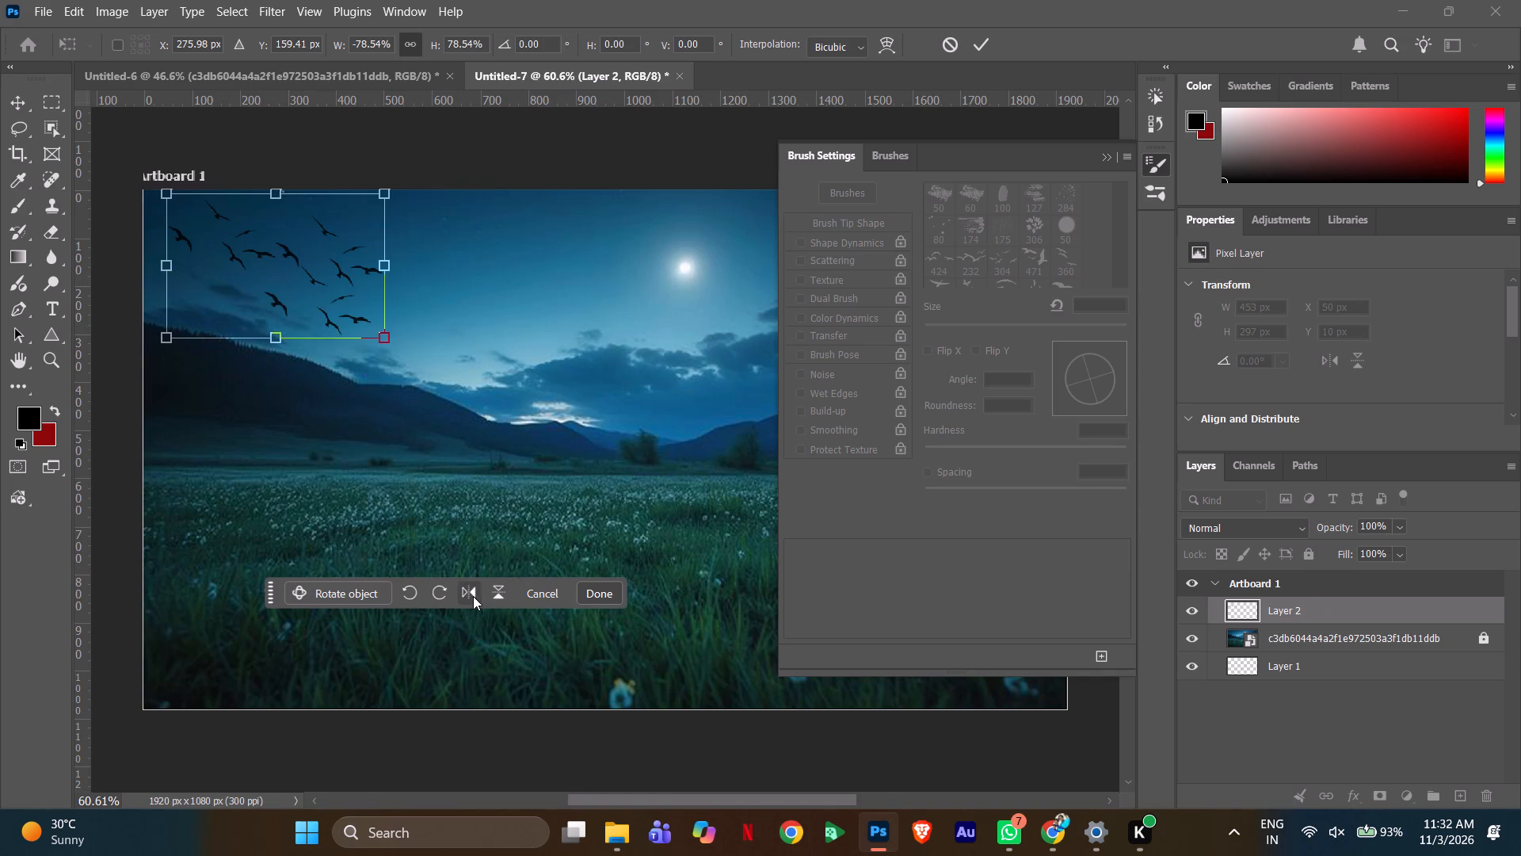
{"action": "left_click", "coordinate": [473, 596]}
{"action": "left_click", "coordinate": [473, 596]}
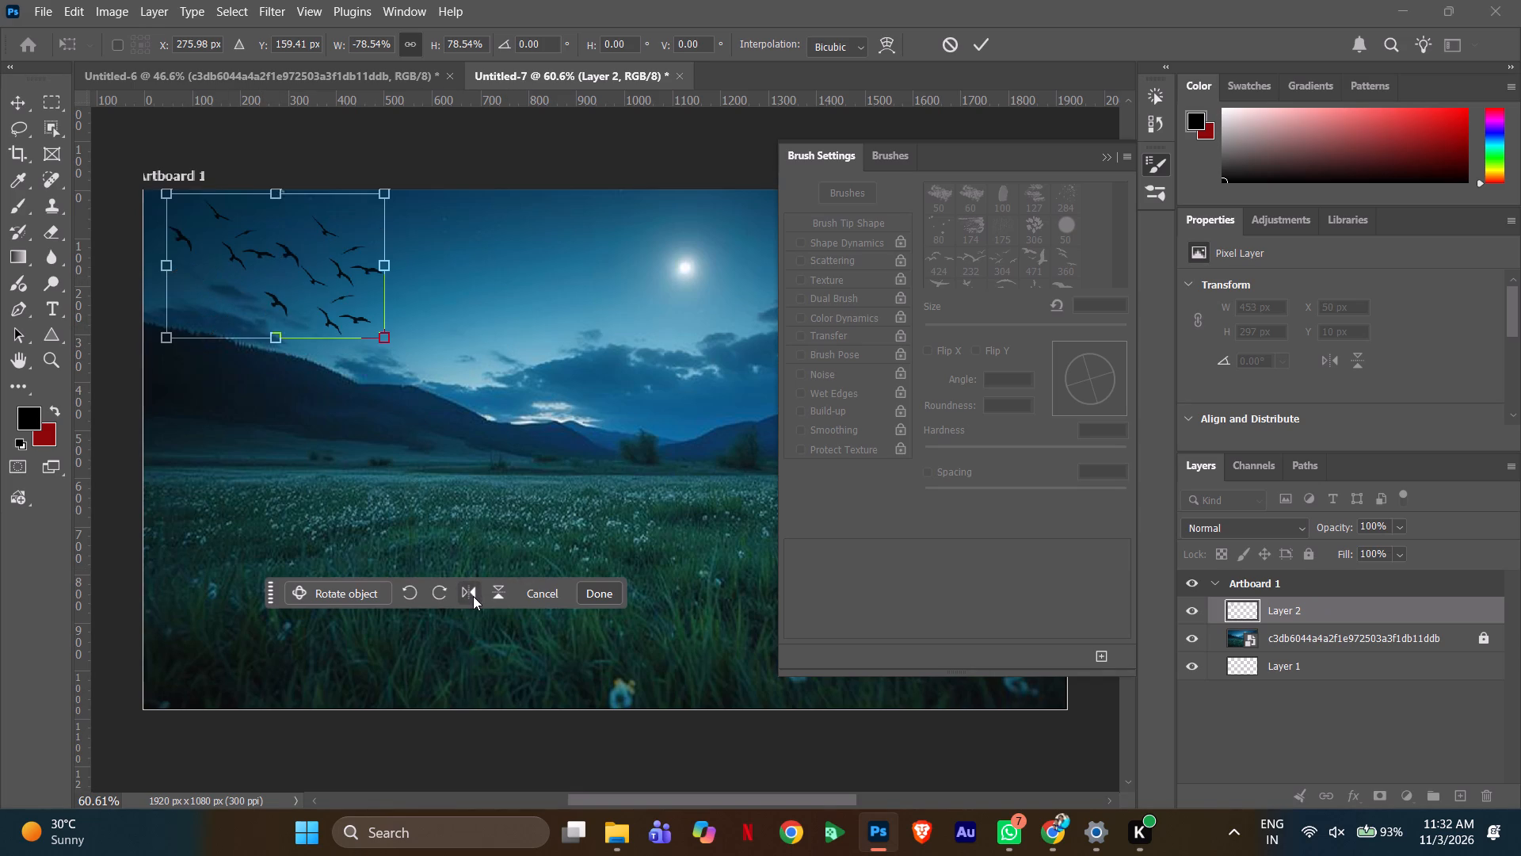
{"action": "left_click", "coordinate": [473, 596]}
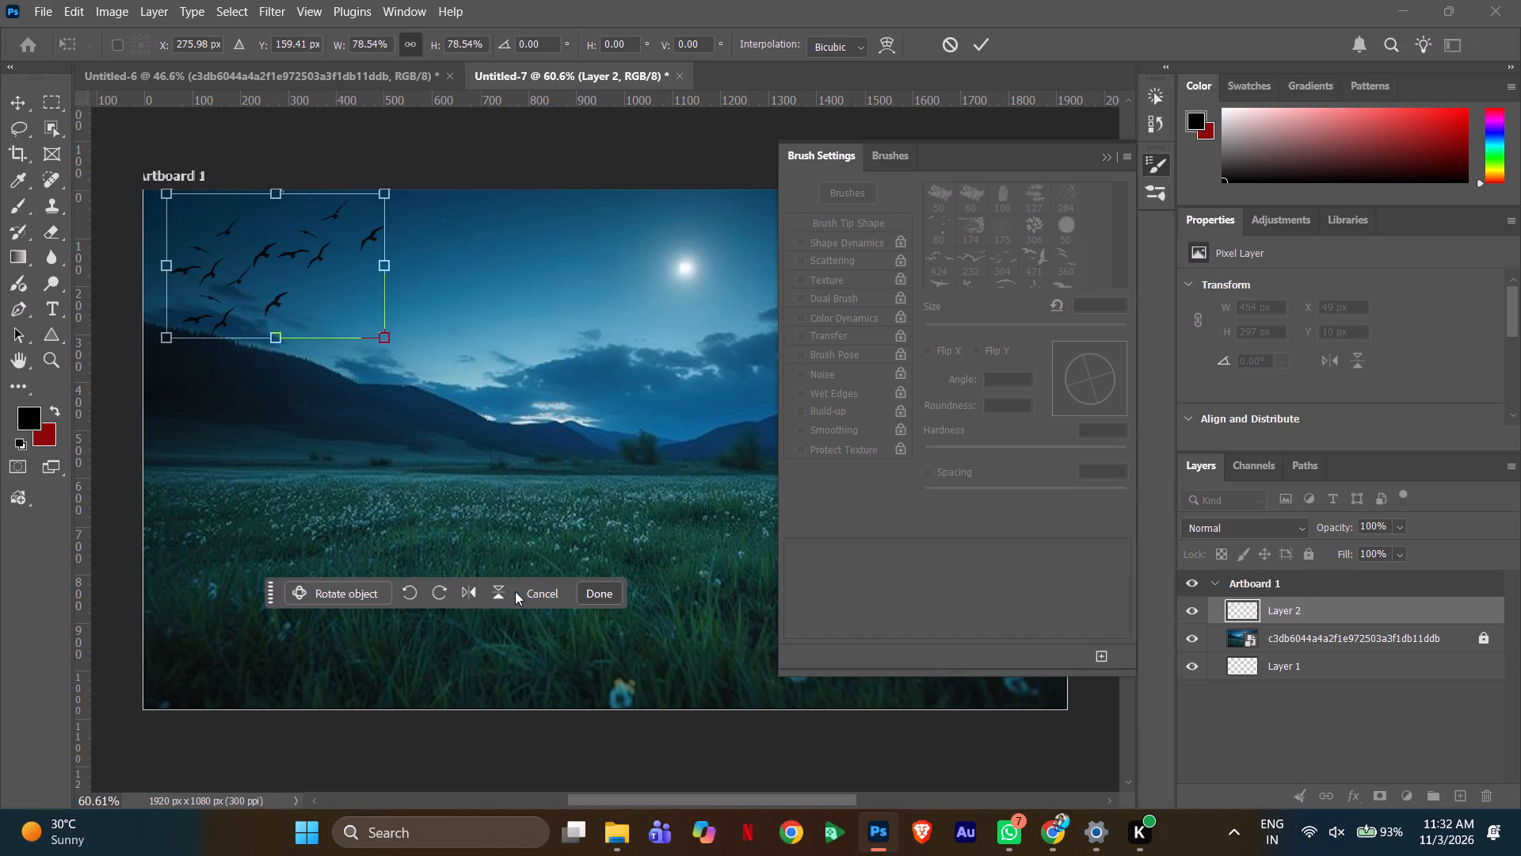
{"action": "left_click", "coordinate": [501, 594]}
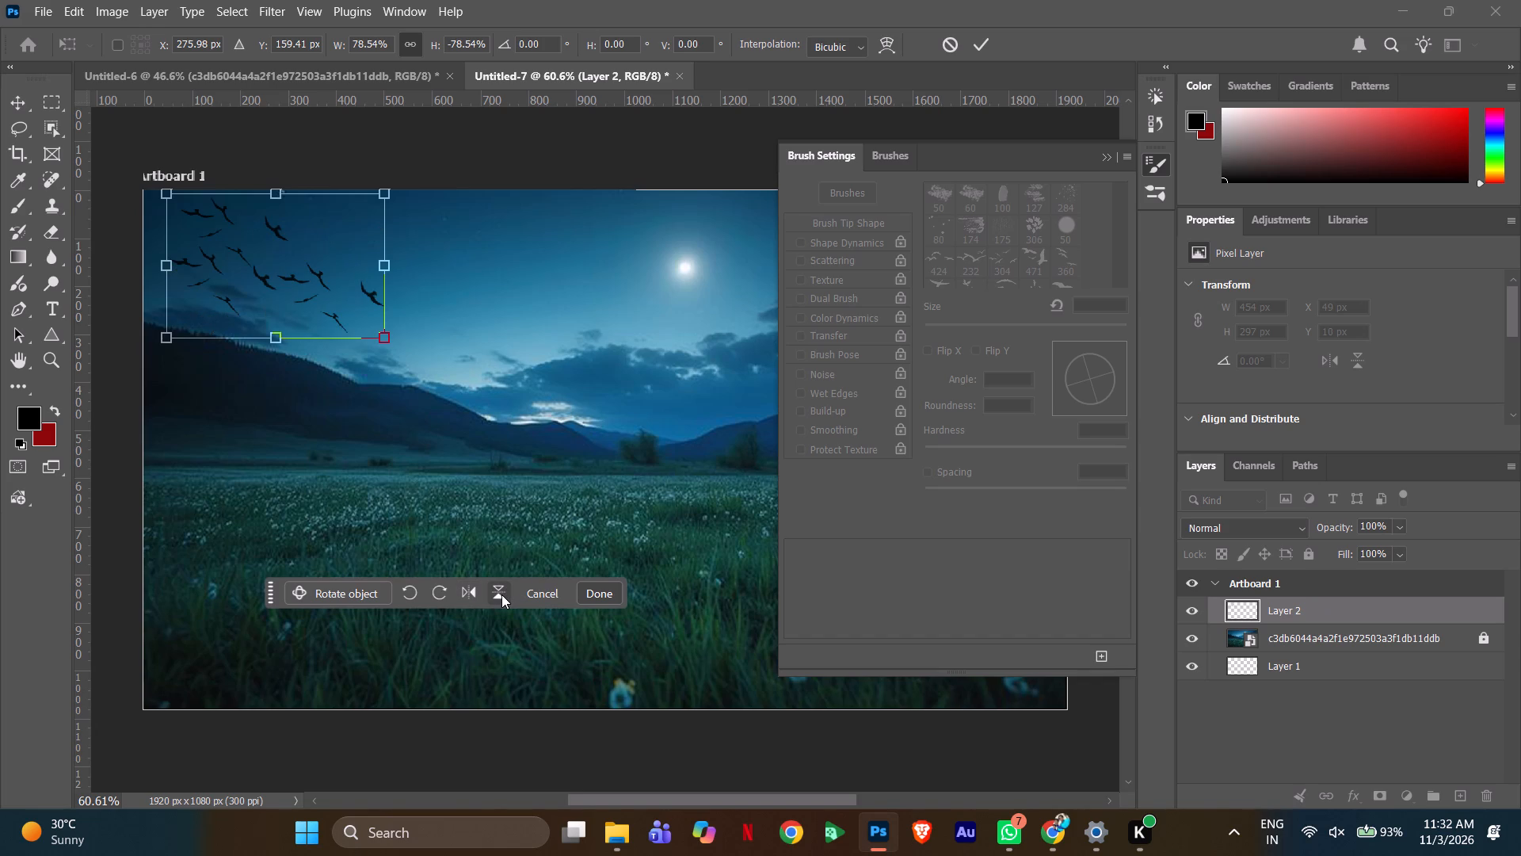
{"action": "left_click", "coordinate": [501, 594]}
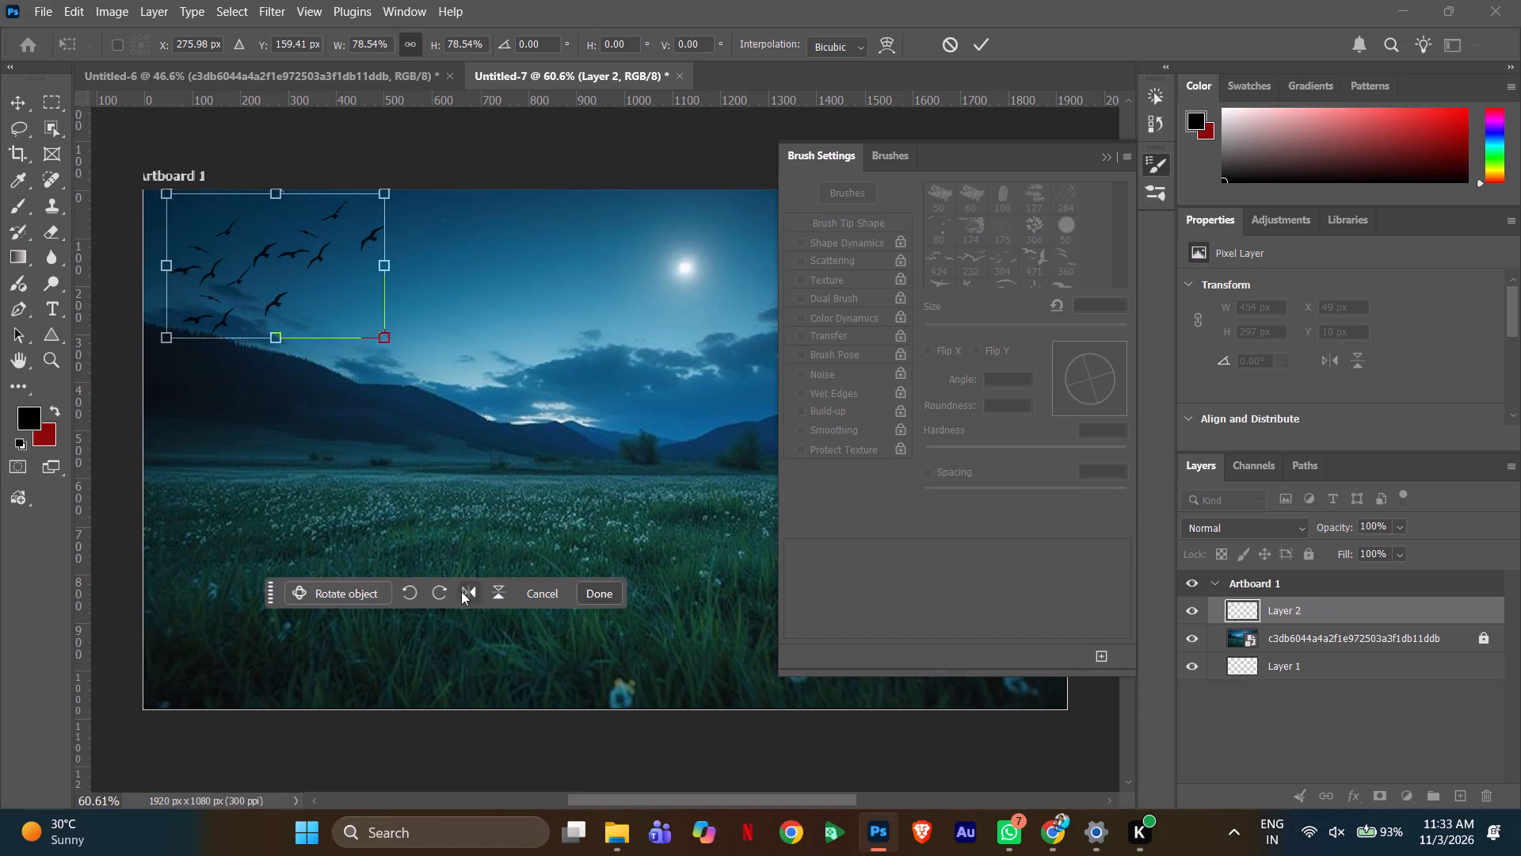
Flip the black birds horizontally, keeping them upright.
{"action": "left_click", "coordinate": [456, 590]}
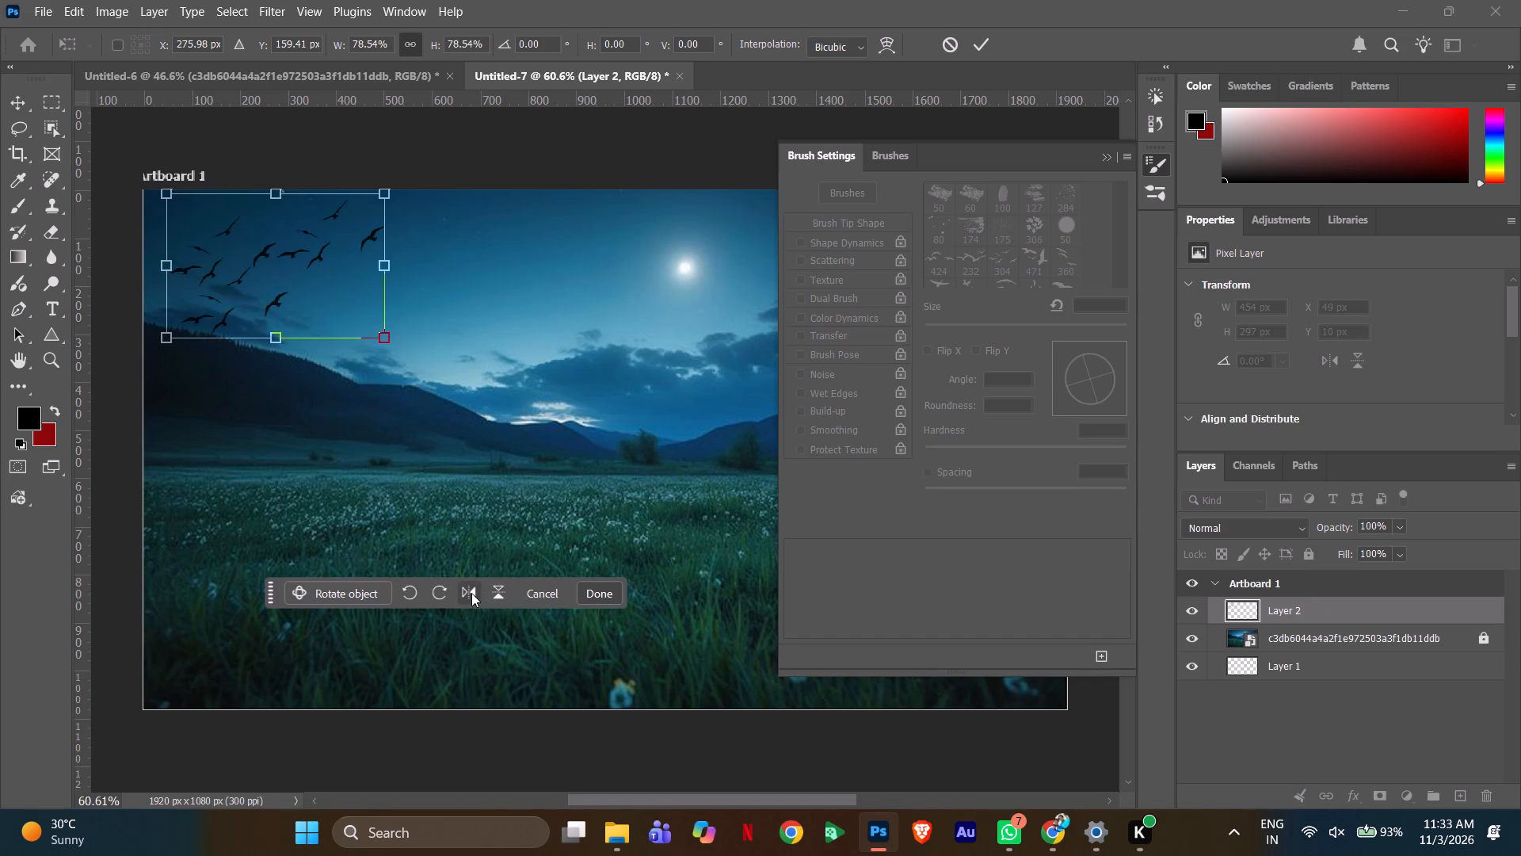
{"action": "left_click", "coordinate": [471, 593]}
{"action": "left_click", "coordinate": [494, 596]}
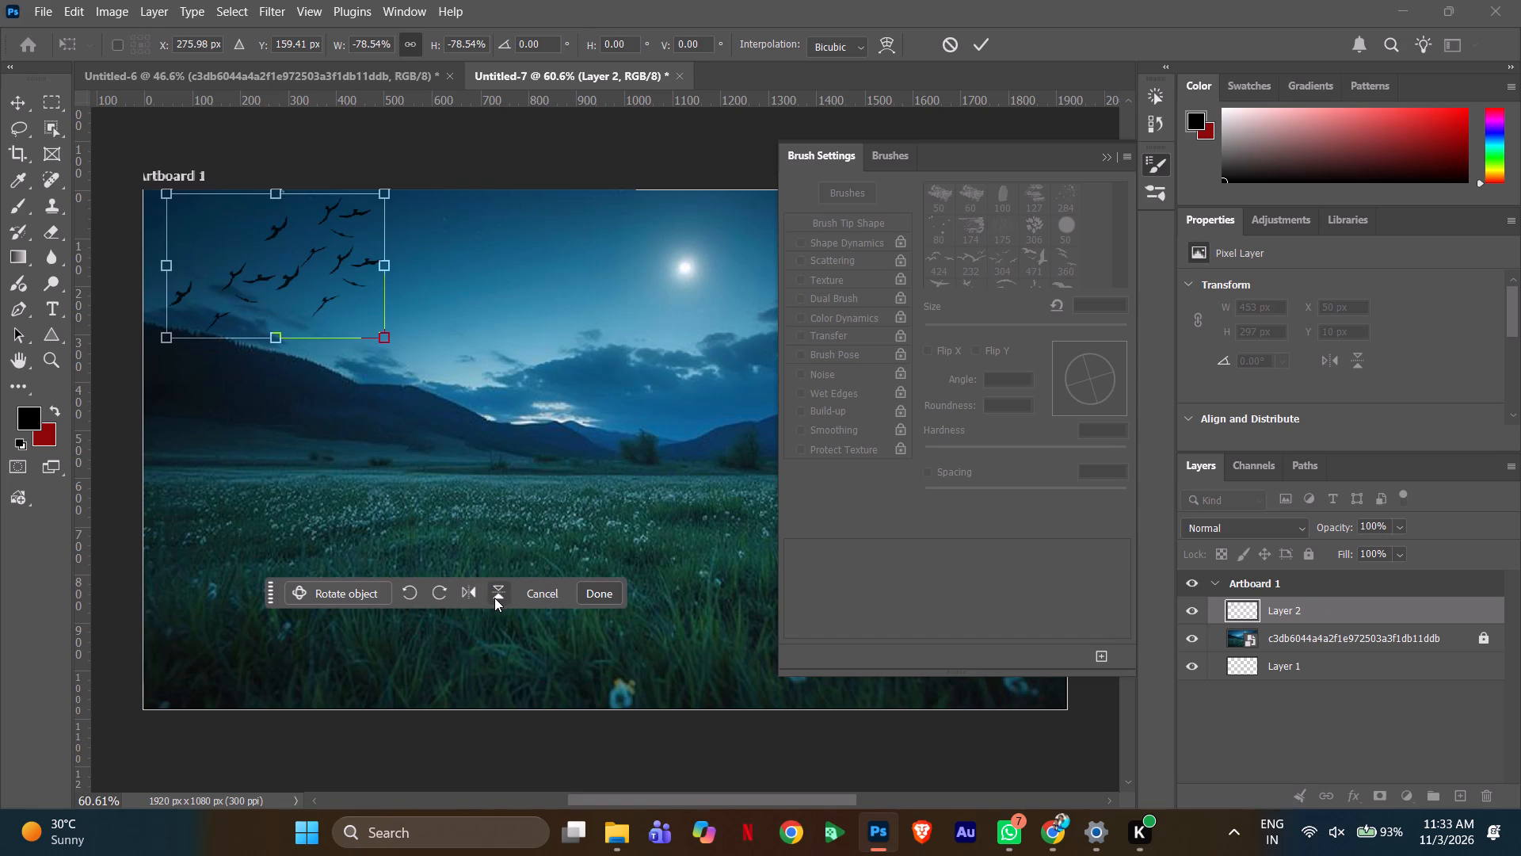
{"action": "left_click", "coordinate": [494, 598]}
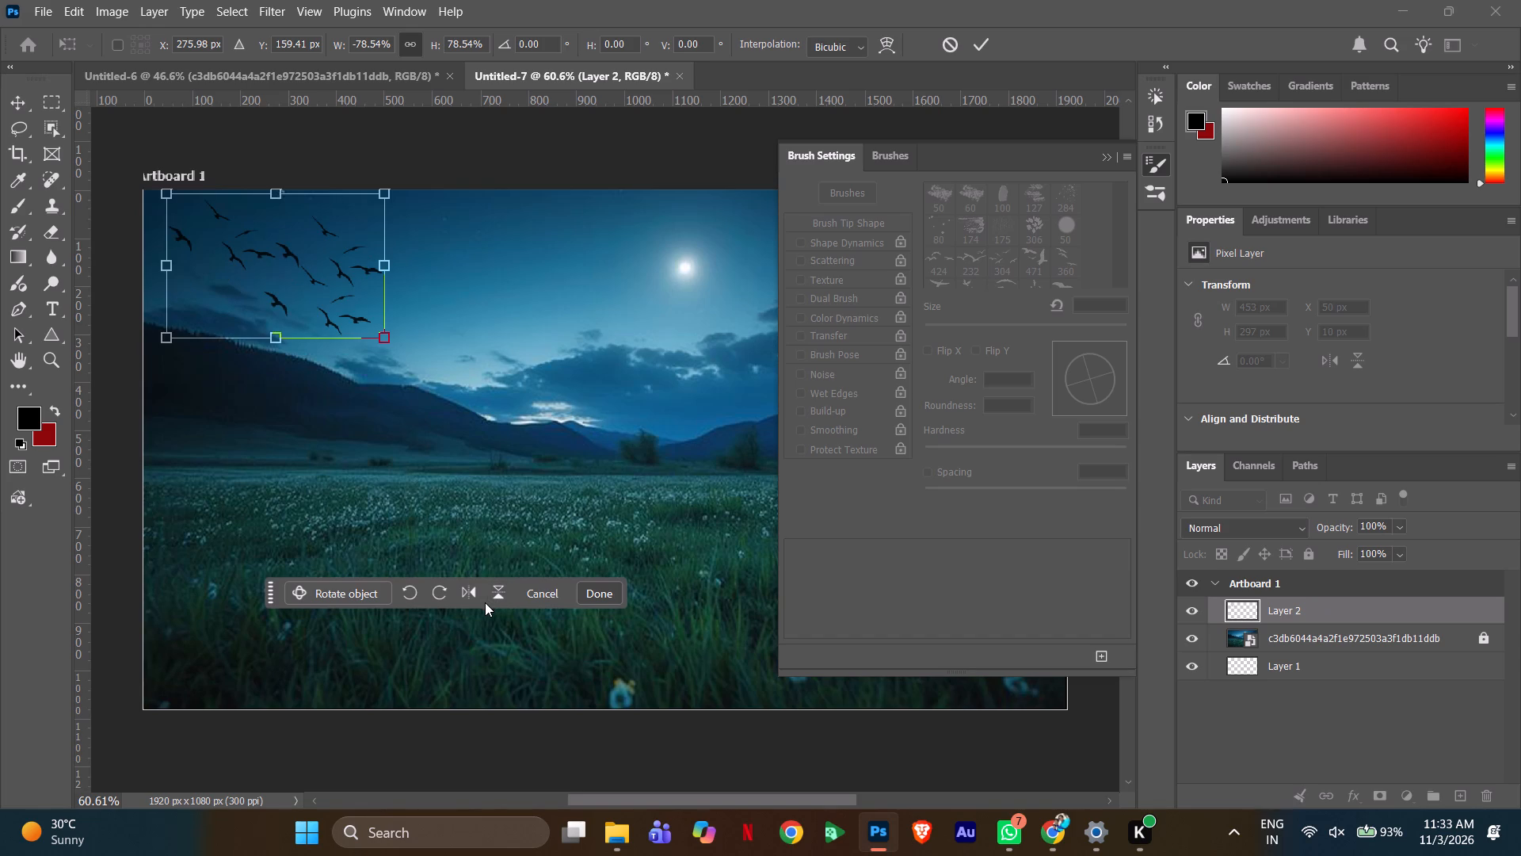
Move the flipped birds toward the moon and lower in the sky, centred at about X 330 px, Y 202 px.
{"action": "left_click_drag", "start_coordinate": [245, 250], "coordinate": [288, 270]}
{"action": "left_click_drag", "start_coordinate": [277, 277], "coordinate": [299, 312]}
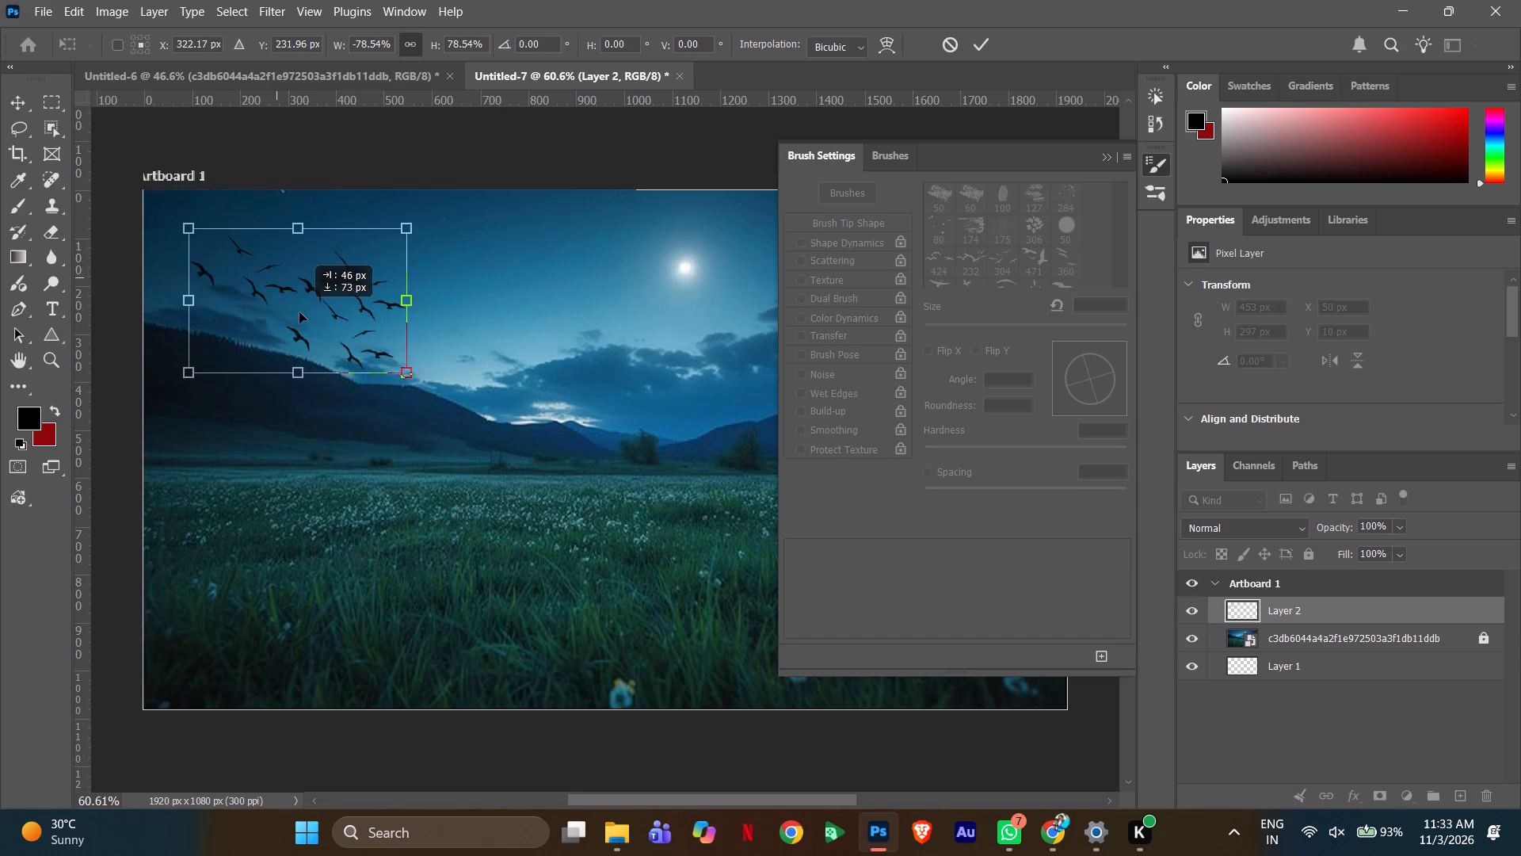
{"action": "left_click_drag", "start_coordinate": [299, 312], "coordinate": [292, 315]}
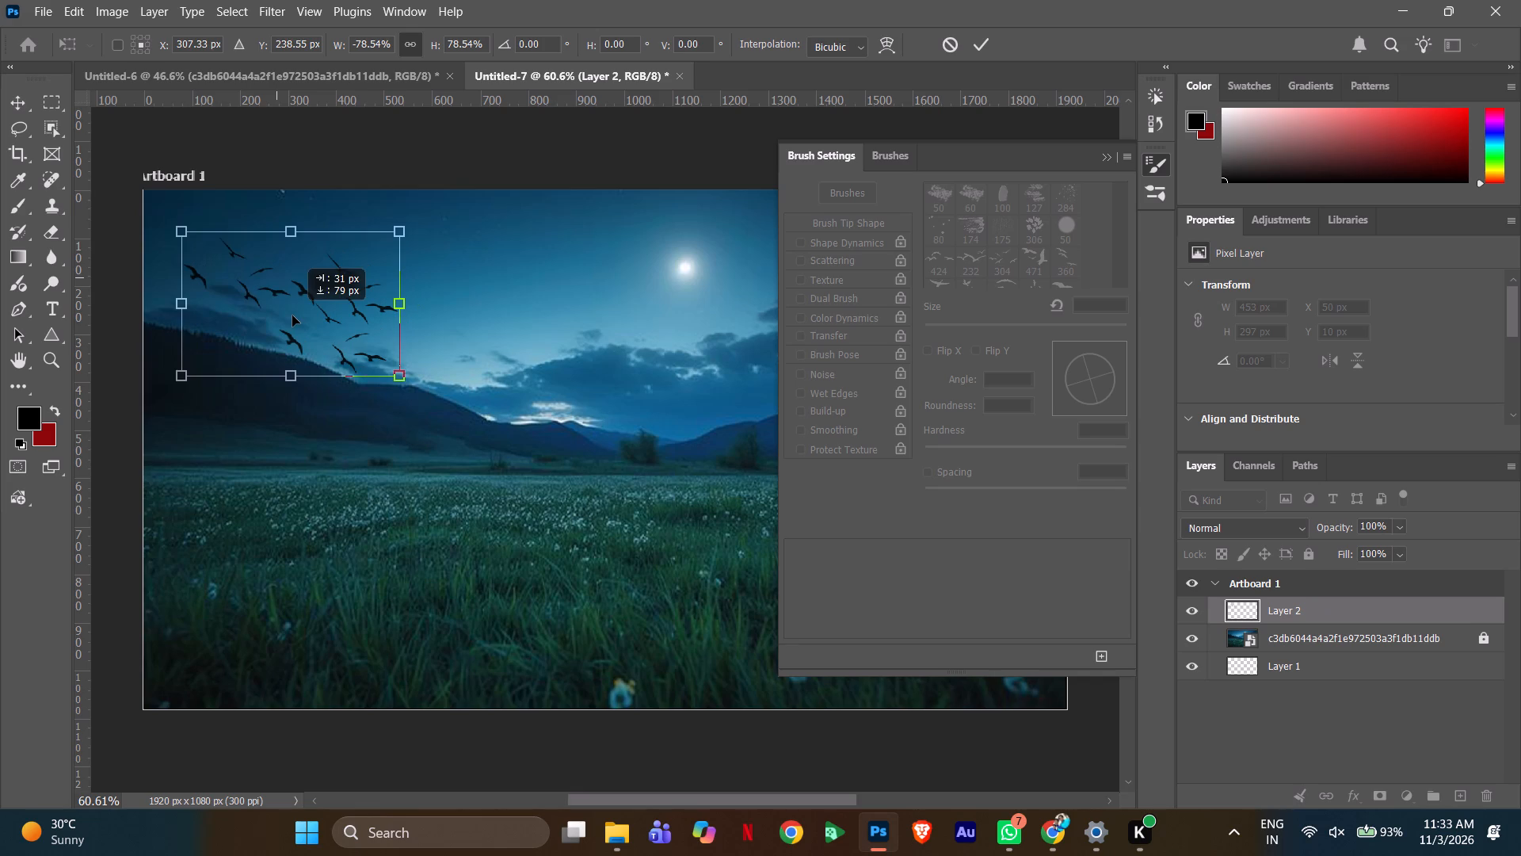
{"action": "left_click_drag", "start_coordinate": [292, 315], "coordinate": [303, 298]}
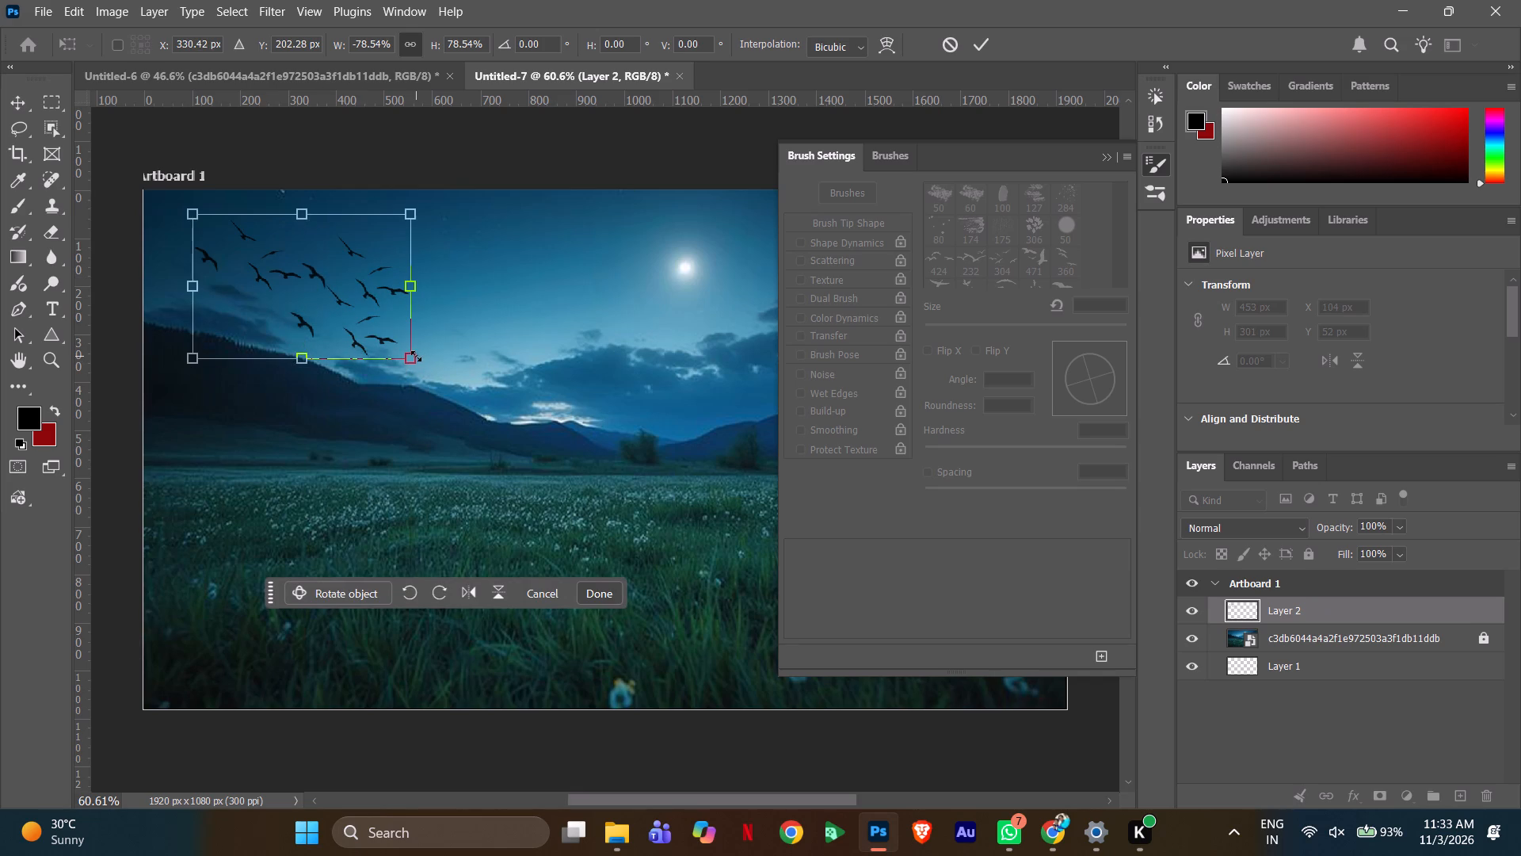
Shrink the birds proportionally to about 60% and apply the transform.
{"action": "left_click_drag", "start_coordinate": [416, 356], "coordinate": [360, 327]}
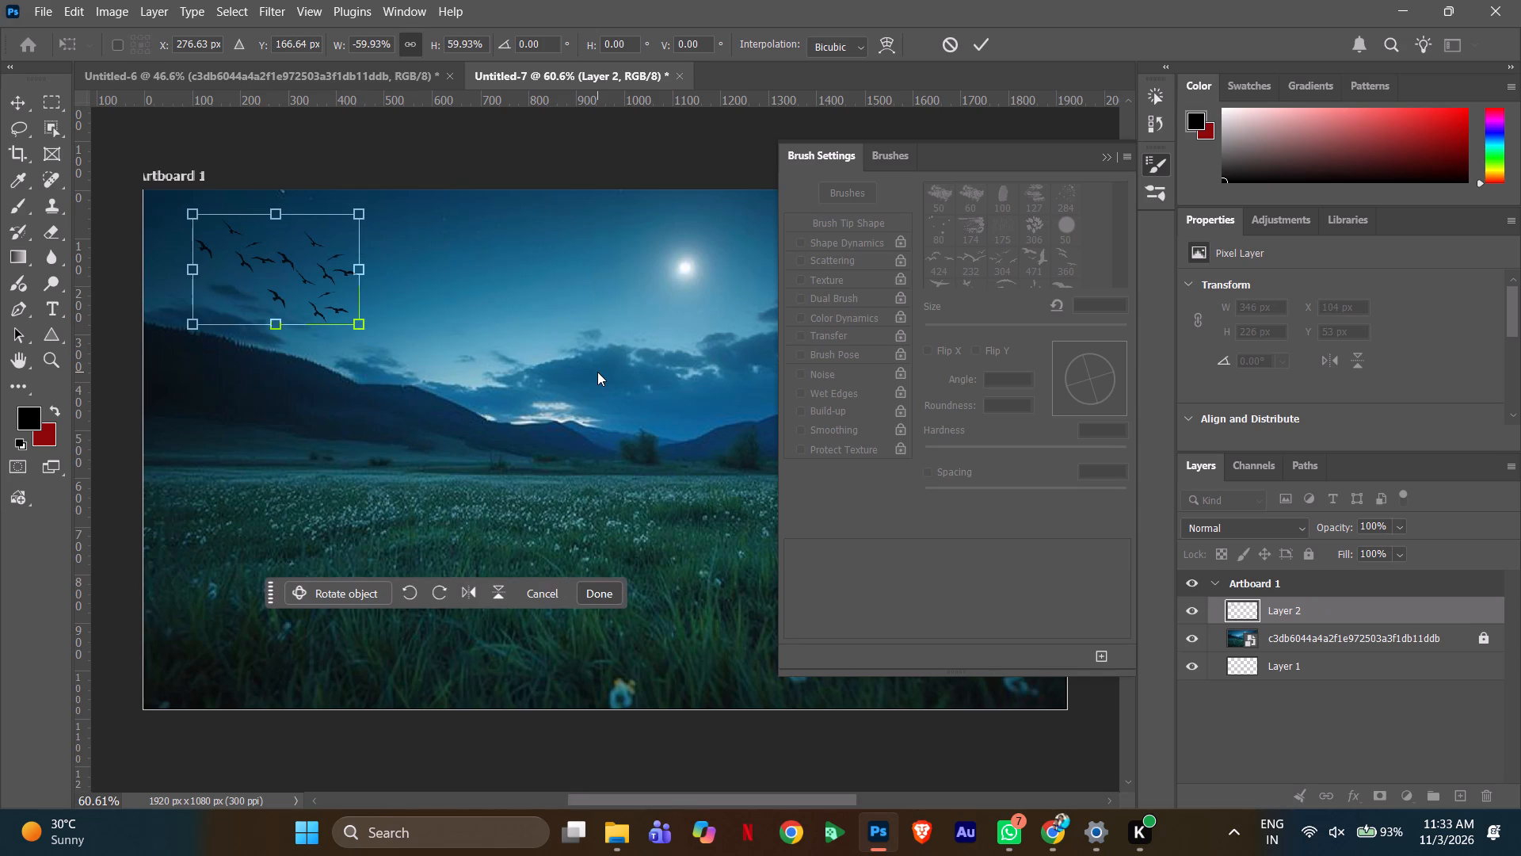
{"action": "left_click", "coordinate": [597, 372]}
{"action": "left_click", "coordinate": [579, 499]}
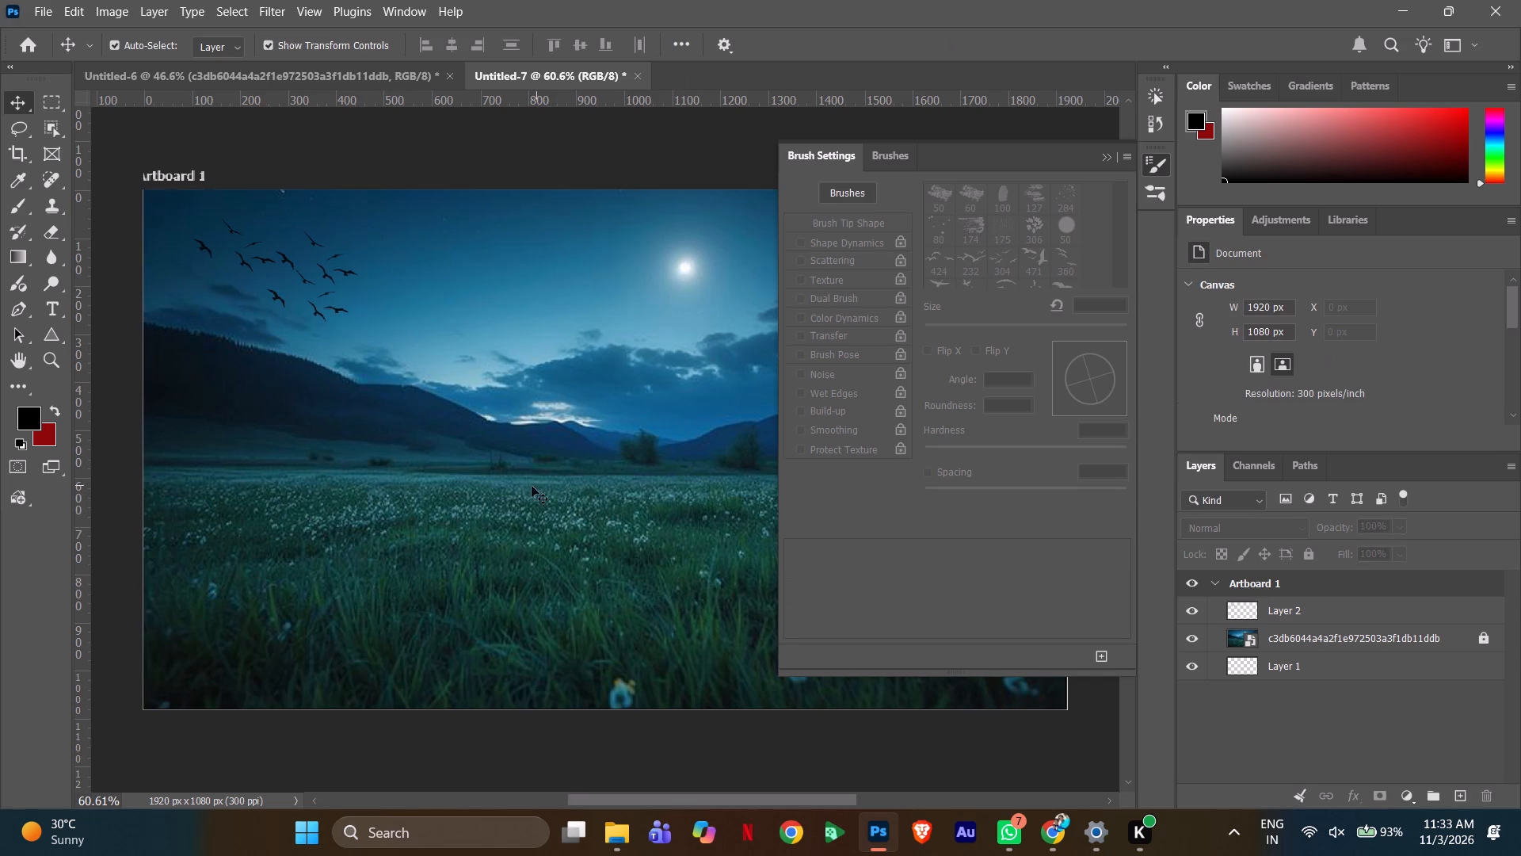
Move the floating Brush Settings window down below the artboard to uncover the whole scene.
{"action": "left_click_drag", "start_coordinate": [974, 148], "coordinate": [947, 293]}
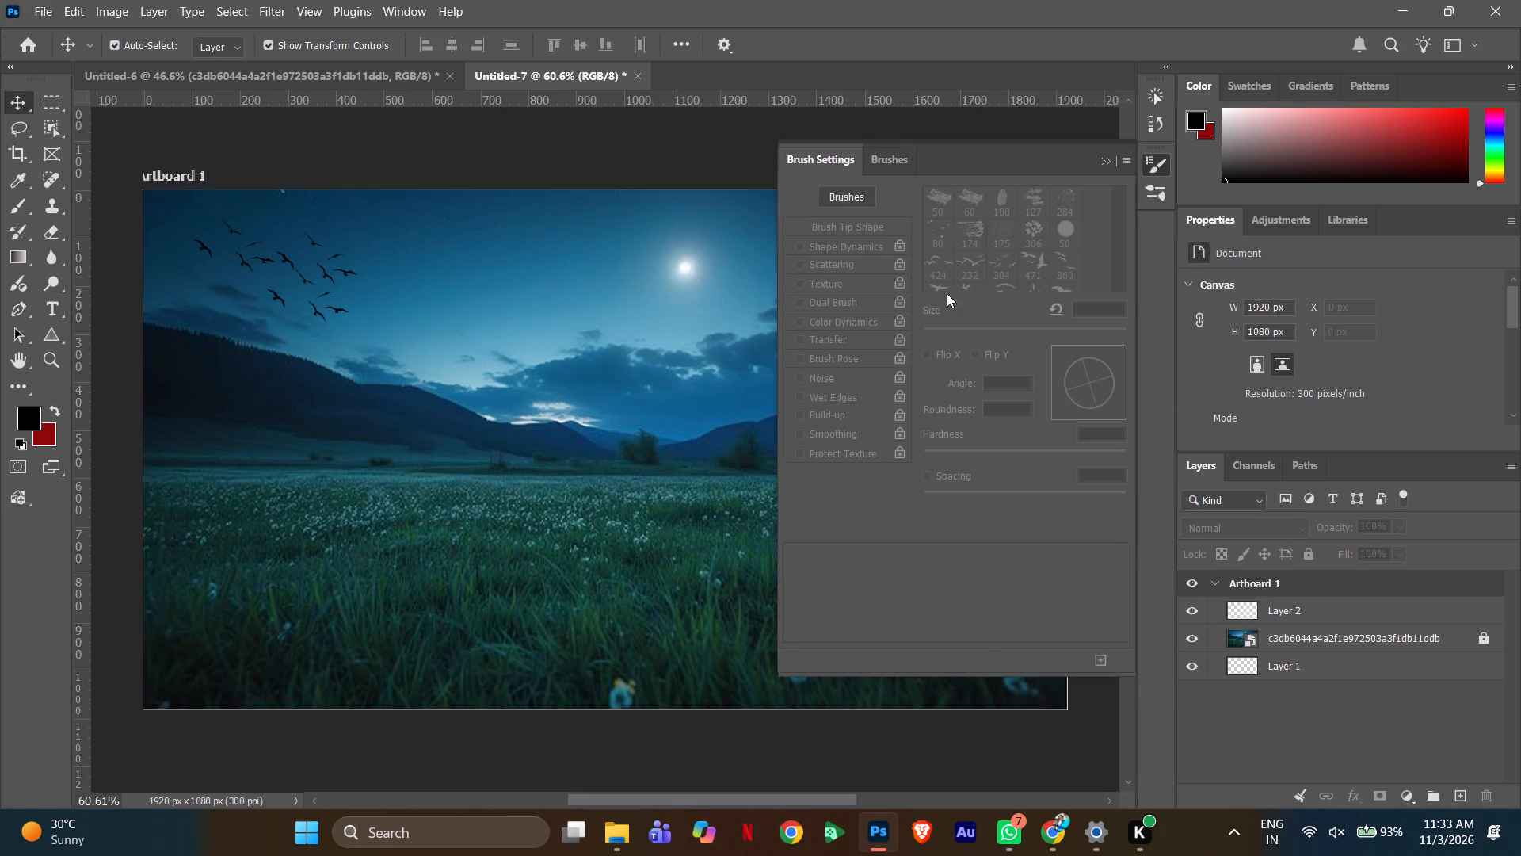
{"action": "left_click_drag", "start_coordinate": [947, 293], "coordinate": [926, 700]}
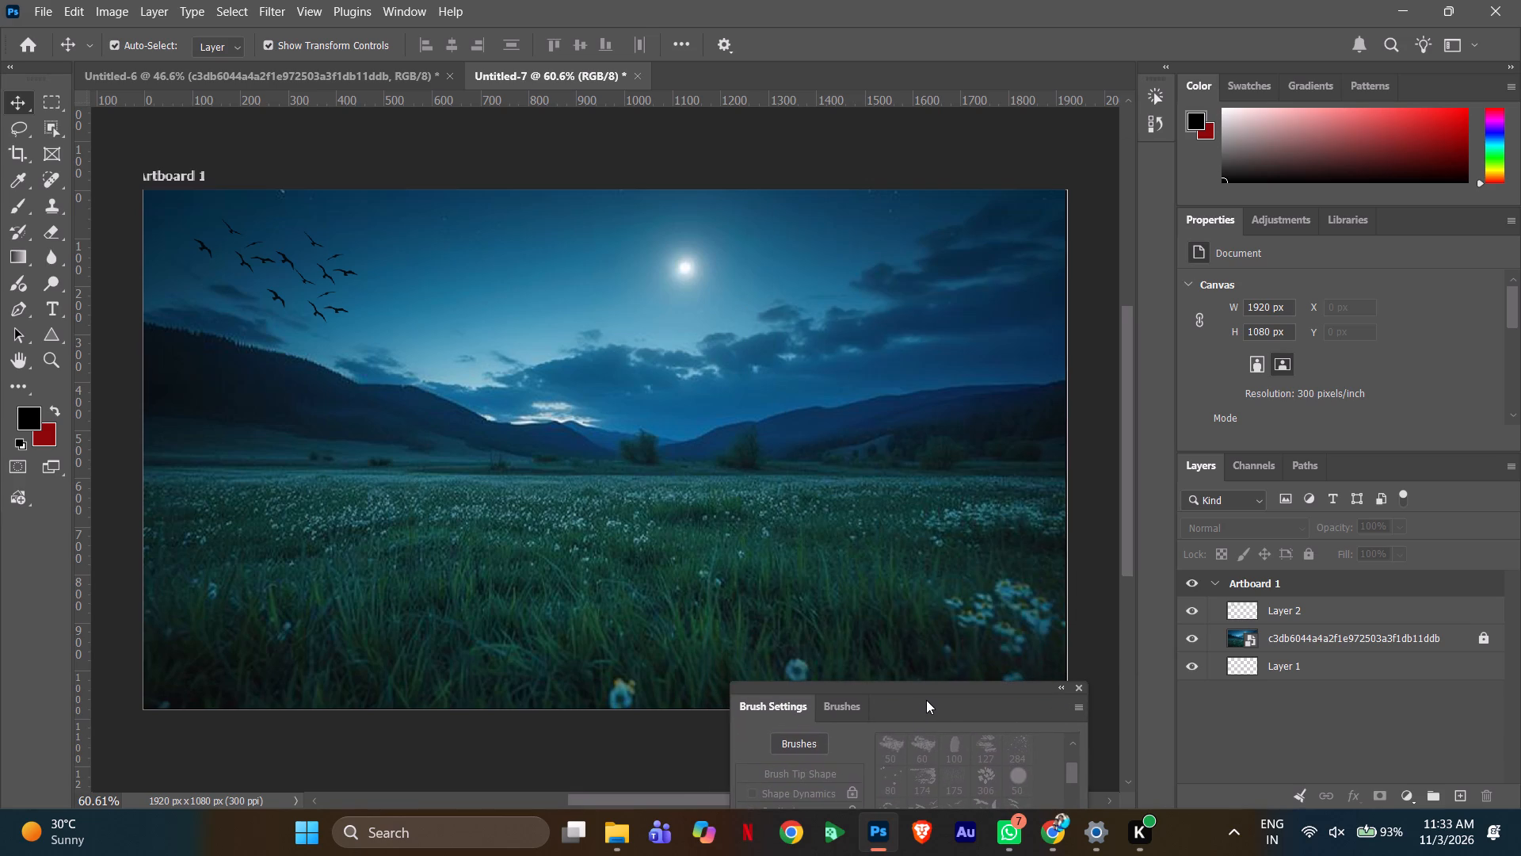
{"action": "left_click_drag", "start_coordinate": [917, 684], "coordinate": [909, 720]}
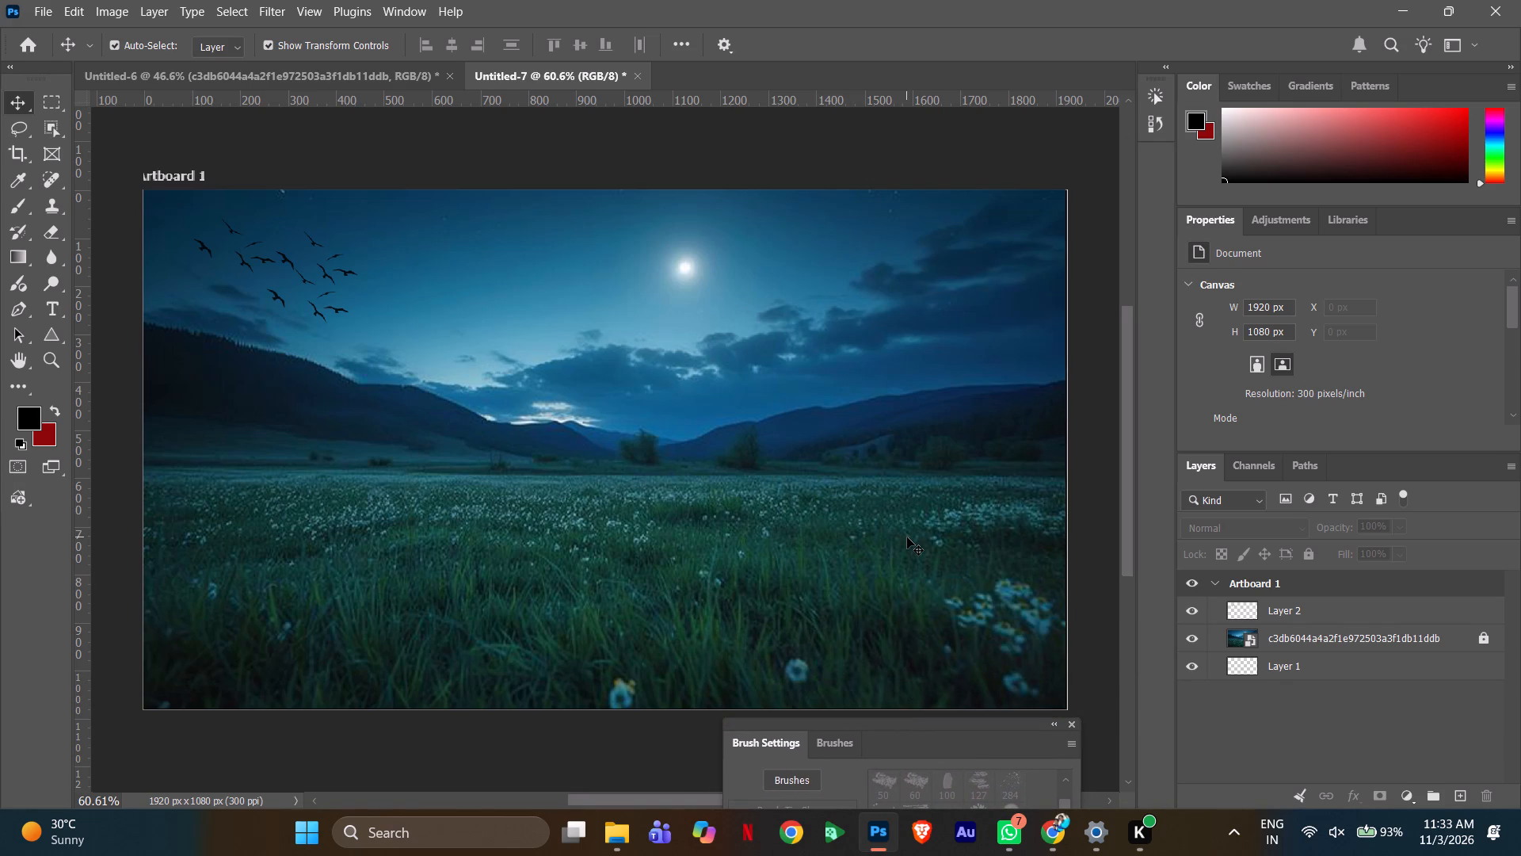
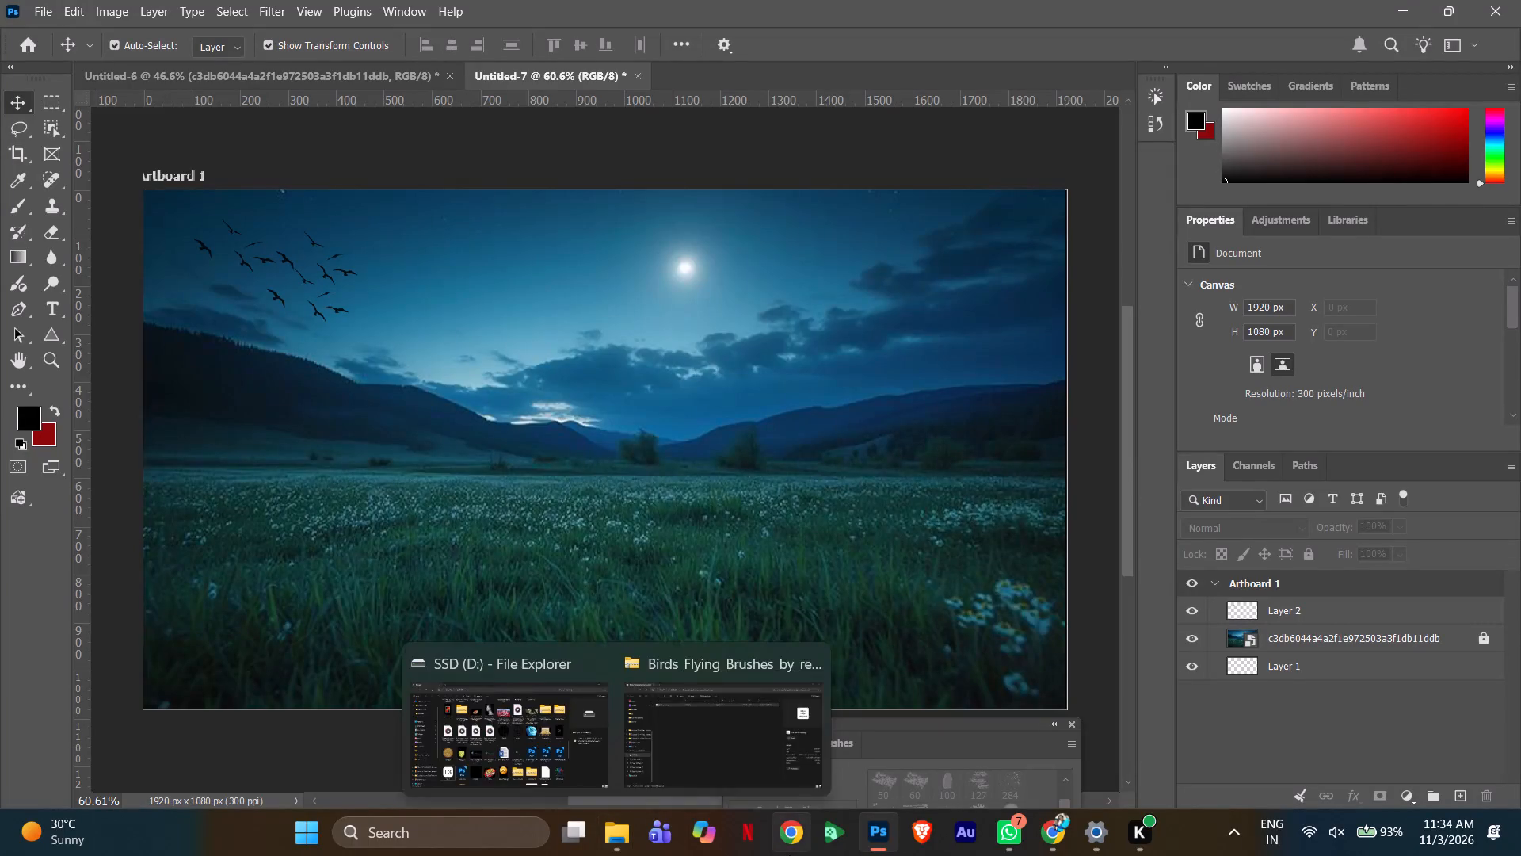
Switch to Chrome and go back from the bird brushes page to page 2 of Brusheezy's night campout results.
{"action": "left_click", "coordinate": [1039, 827]}
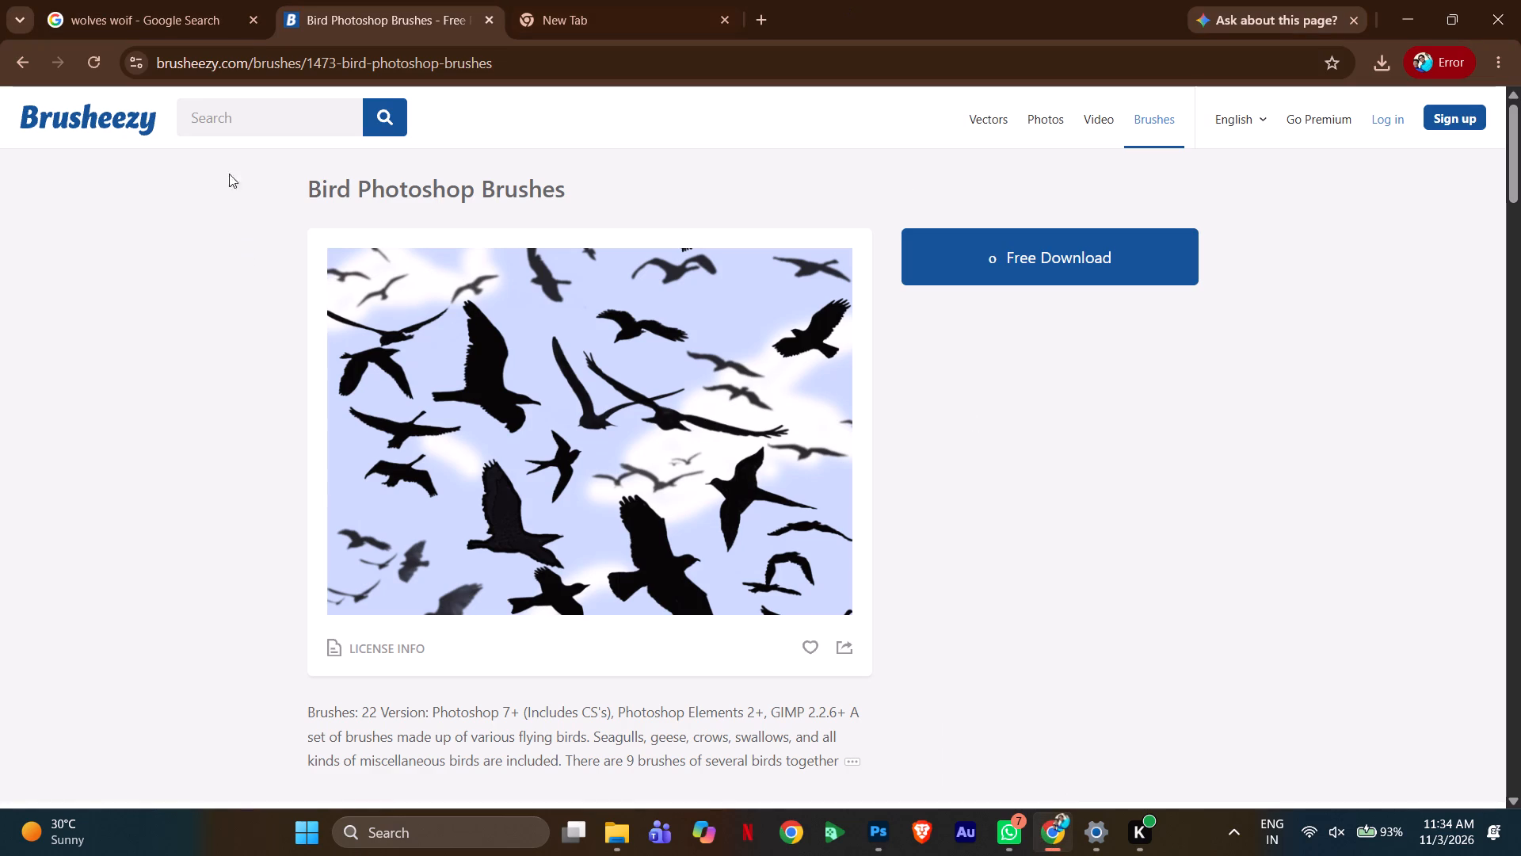
{"action": "left_click", "coordinate": [25, 54]}
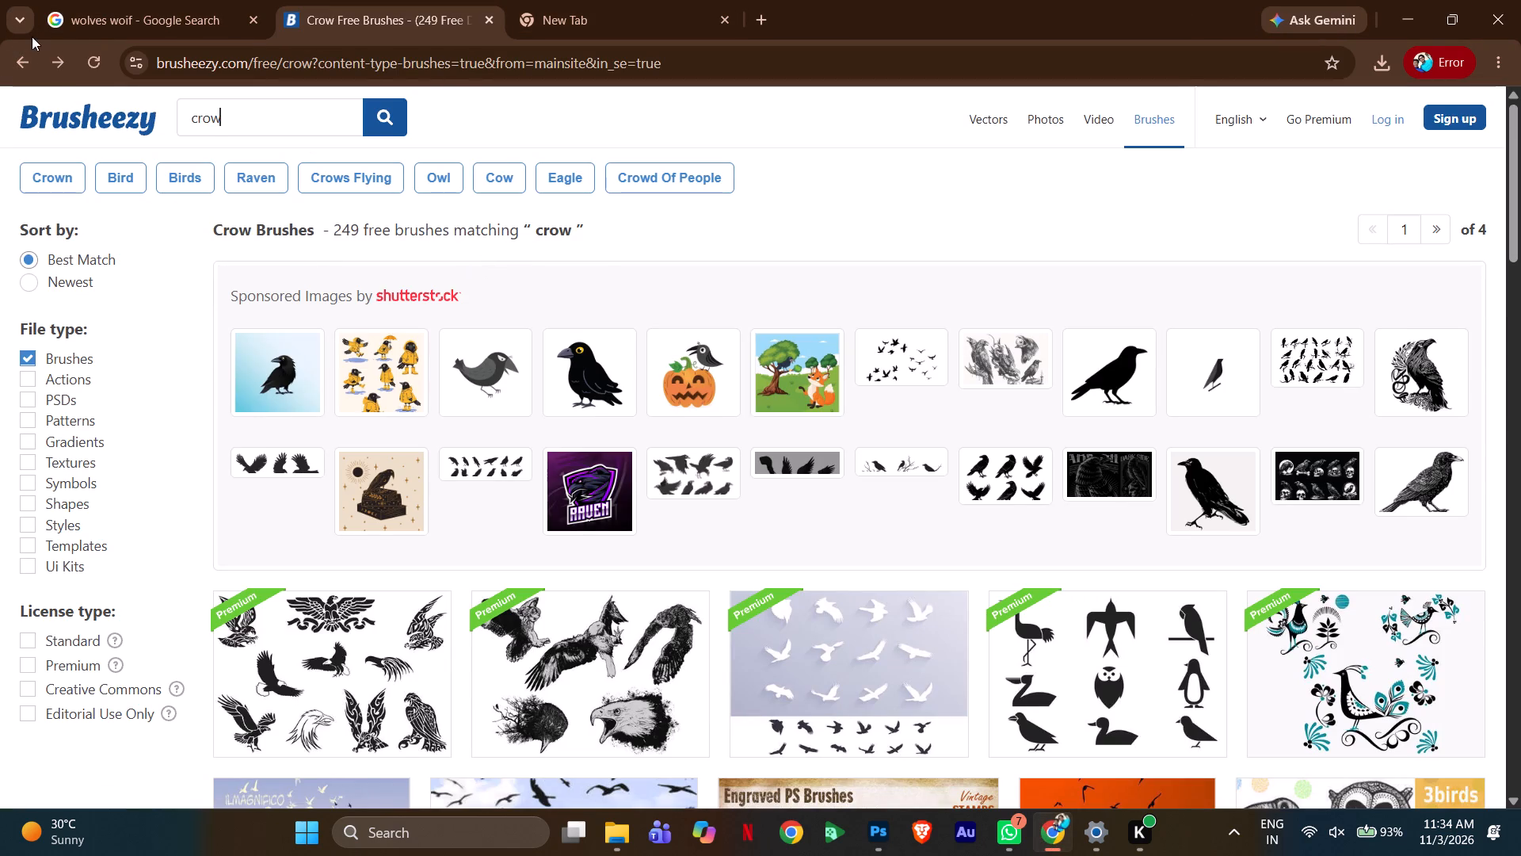
{"action": "left_click", "coordinate": [18, 65]}
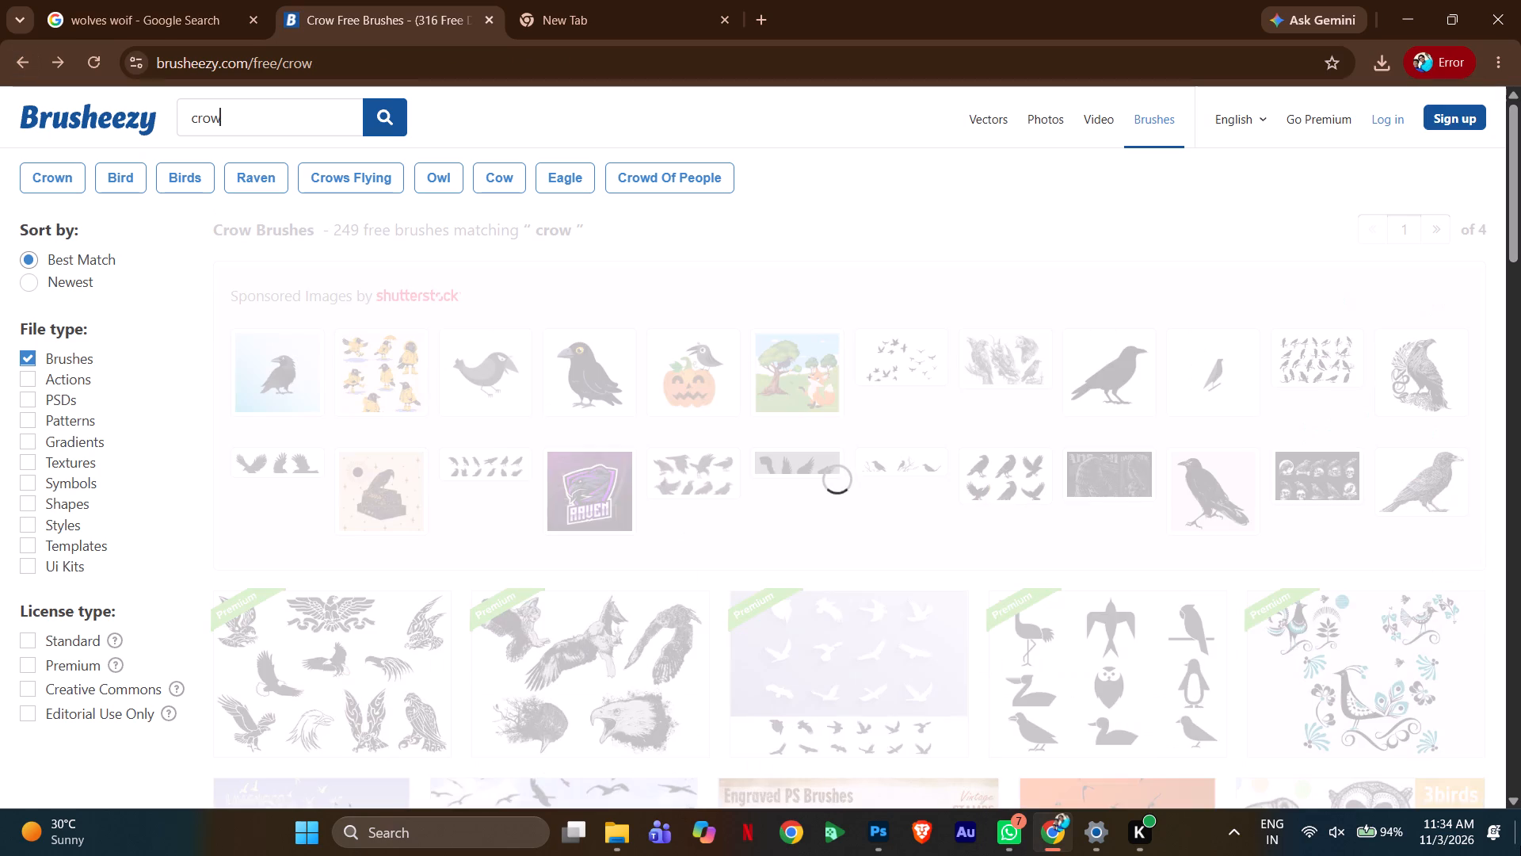
{"action": "scroll", "coordinate": [1520, 855], "scroll_direction": "down", "scroll_amount": 5}
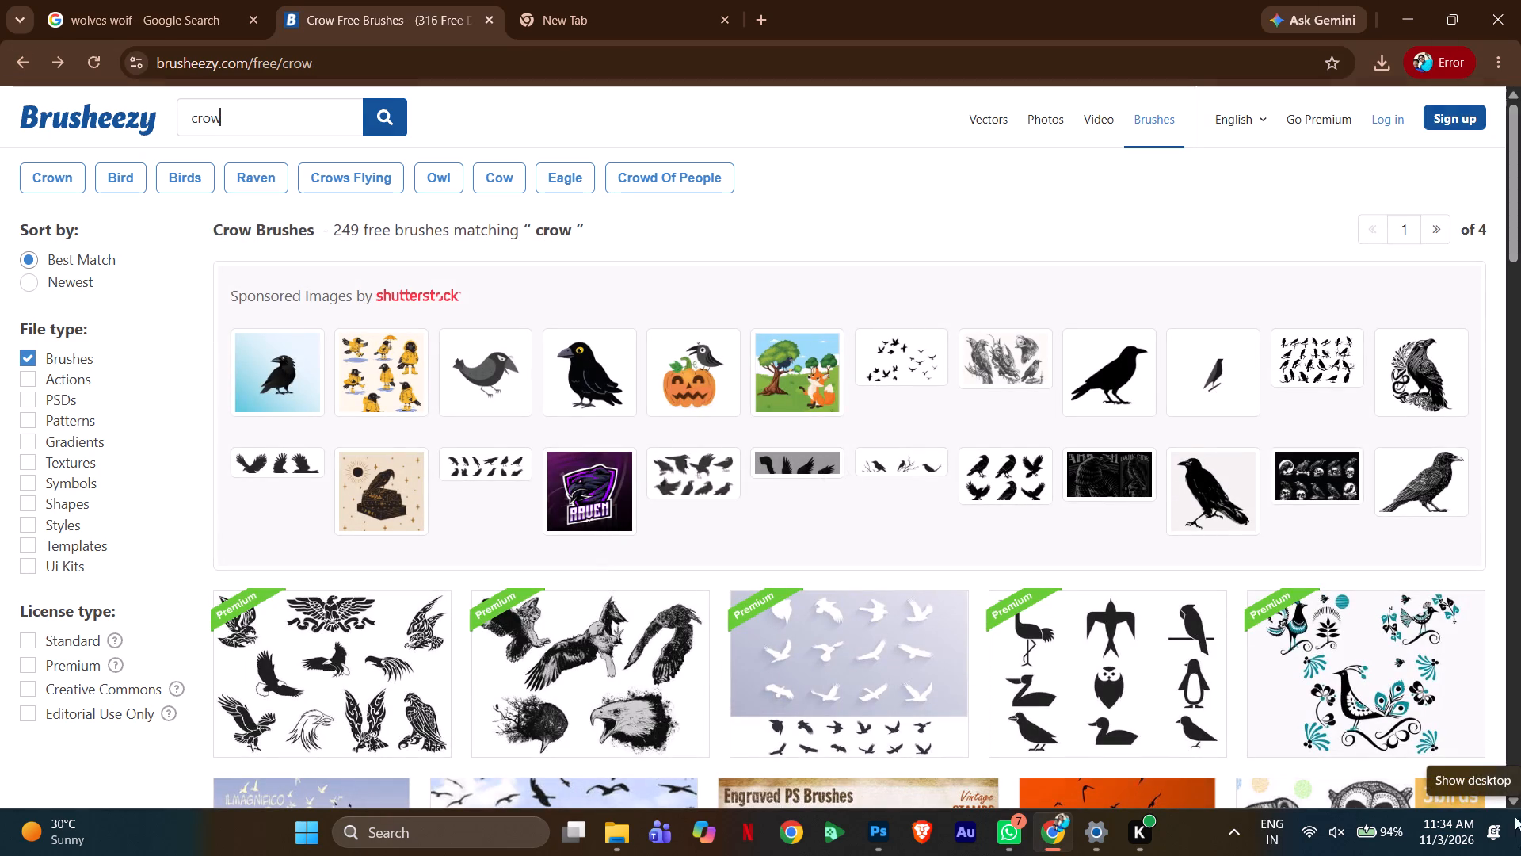
{"action": "left_click", "coordinate": [16, 66]}
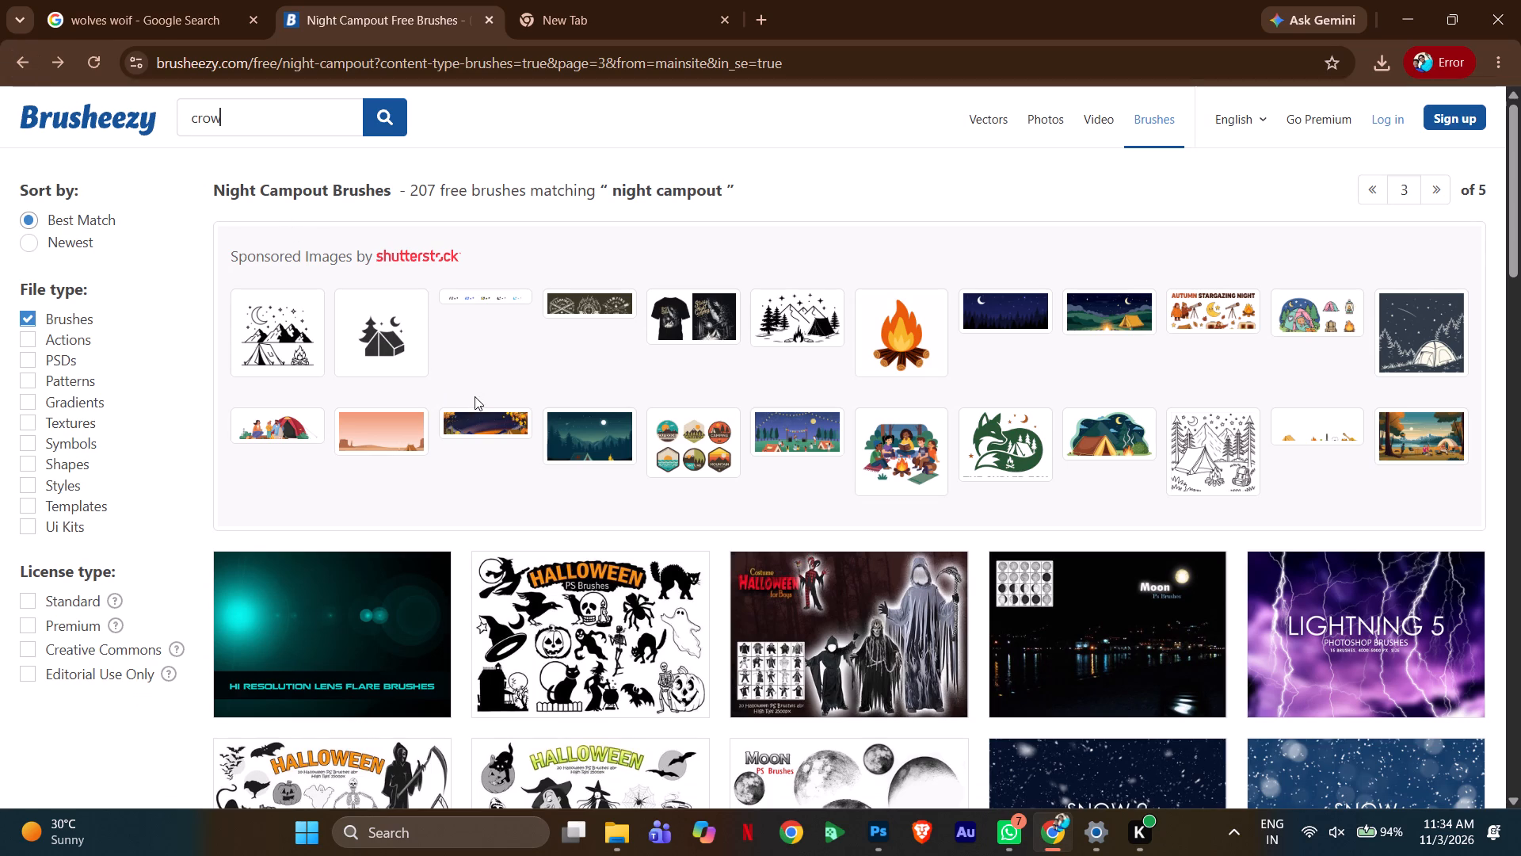
{"action": "left_click", "coordinate": [22, 56]}
Look through page 2 of the night campout brush results for artwork that suits the meadow scene.
{"action": "scroll", "coordinate": [532, 249], "scroll_direction": "up", "scroll_amount": 4}
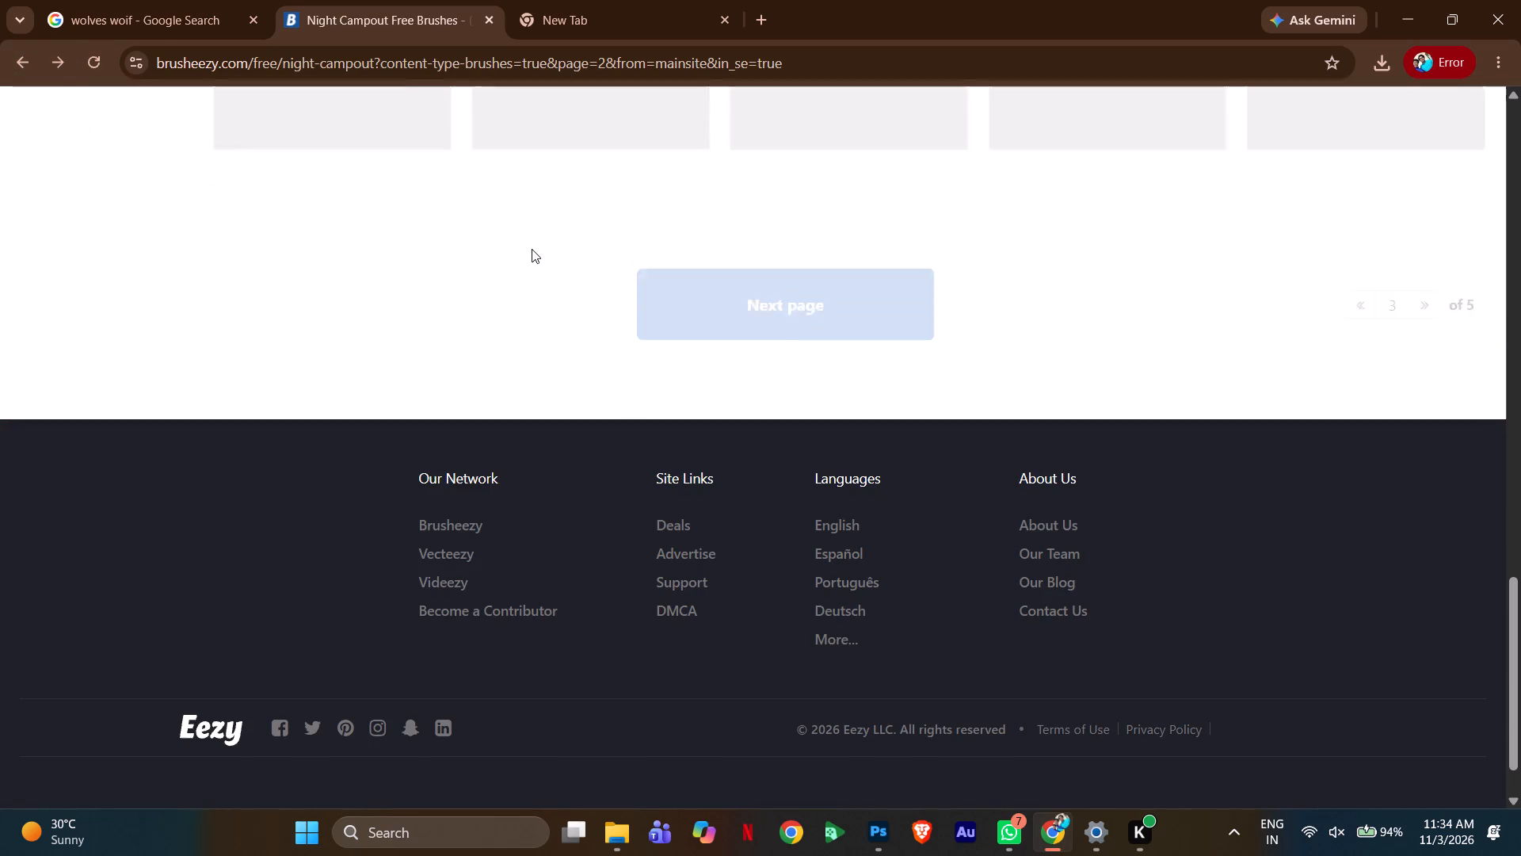
{"action": "scroll", "coordinate": [532, 249], "scroll_direction": "up", "scroll_amount": 10}
{"action": "scroll", "coordinate": [532, 249], "scroll_direction": "down", "scroll_amount": 5}
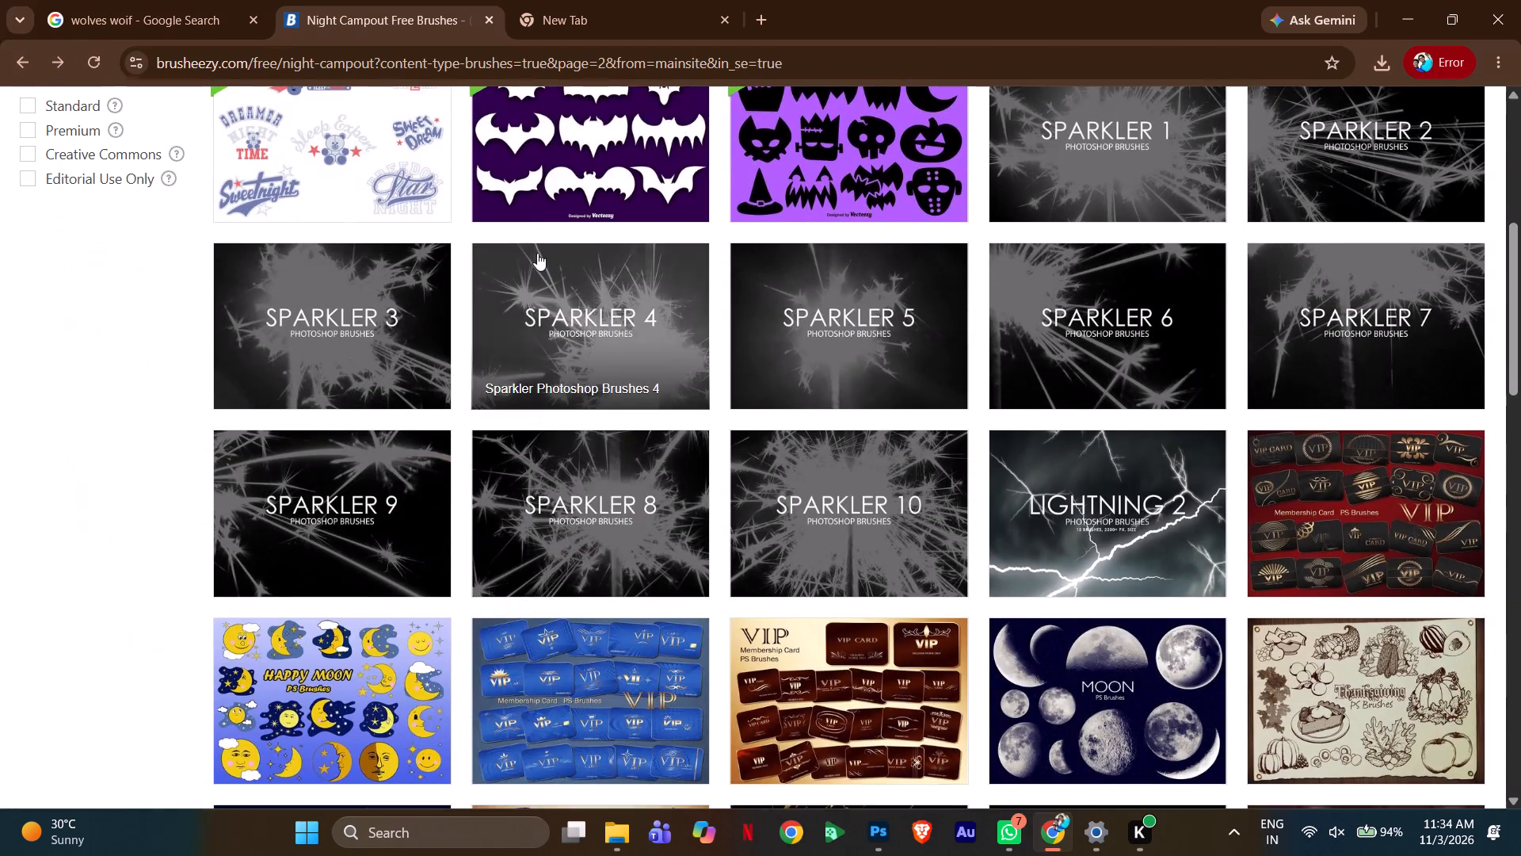
{"action": "scroll", "coordinate": [537, 253], "scroll_direction": "up", "scroll_amount": 11}
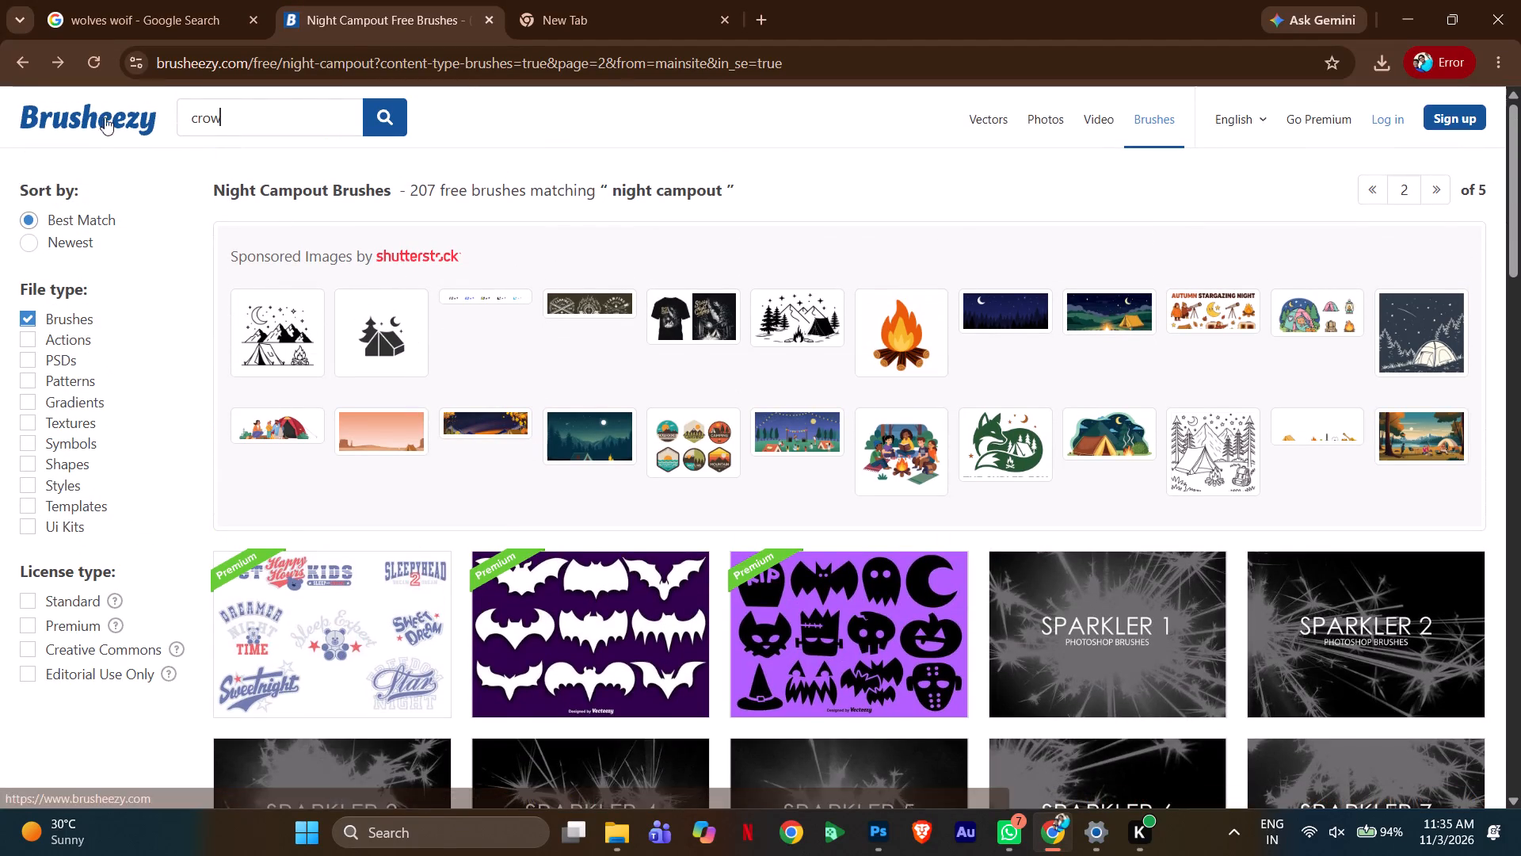
{"action": "left_click", "coordinate": [299, 137]}
{"action": "left_click", "coordinate": [302, 121]}
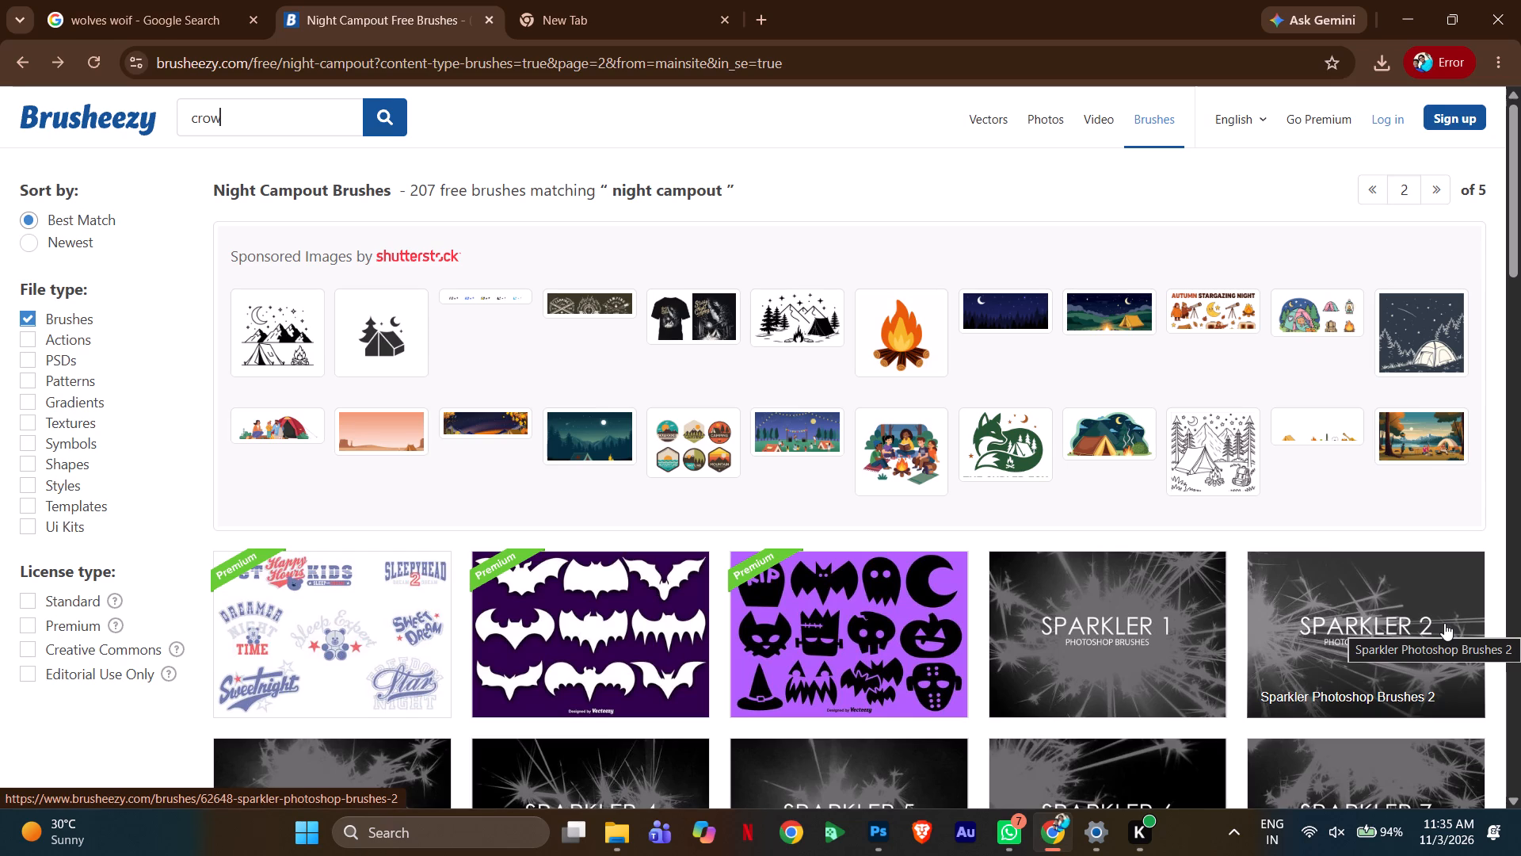
{"action": "scroll", "coordinate": [1299, 694], "scroll_direction": "down", "scroll_amount": 5}
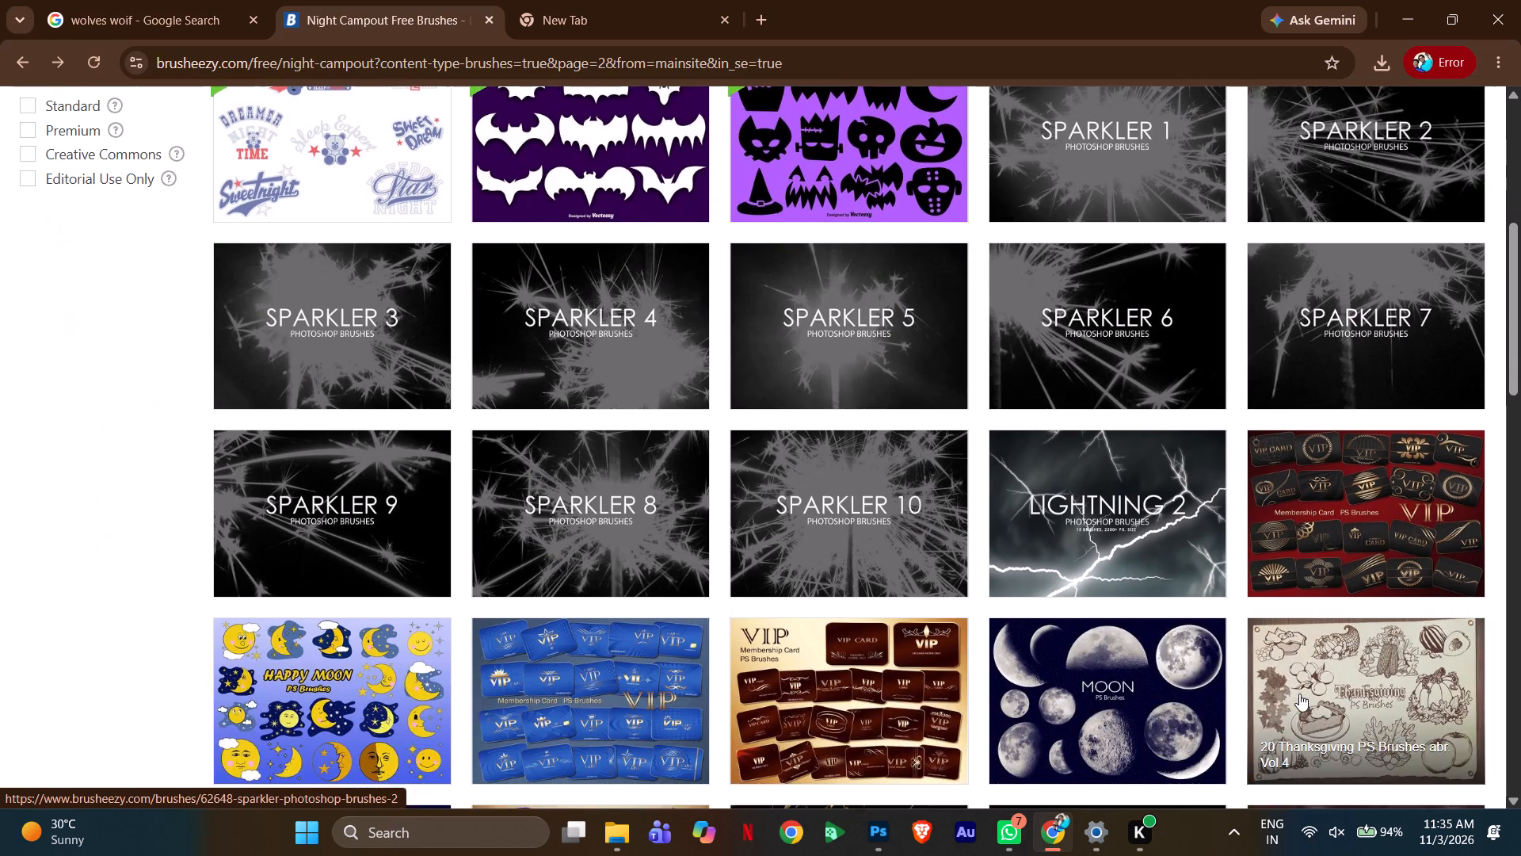
{"action": "scroll", "coordinate": [1299, 694], "scroll_direction": "down", "scroll_amount": 12}
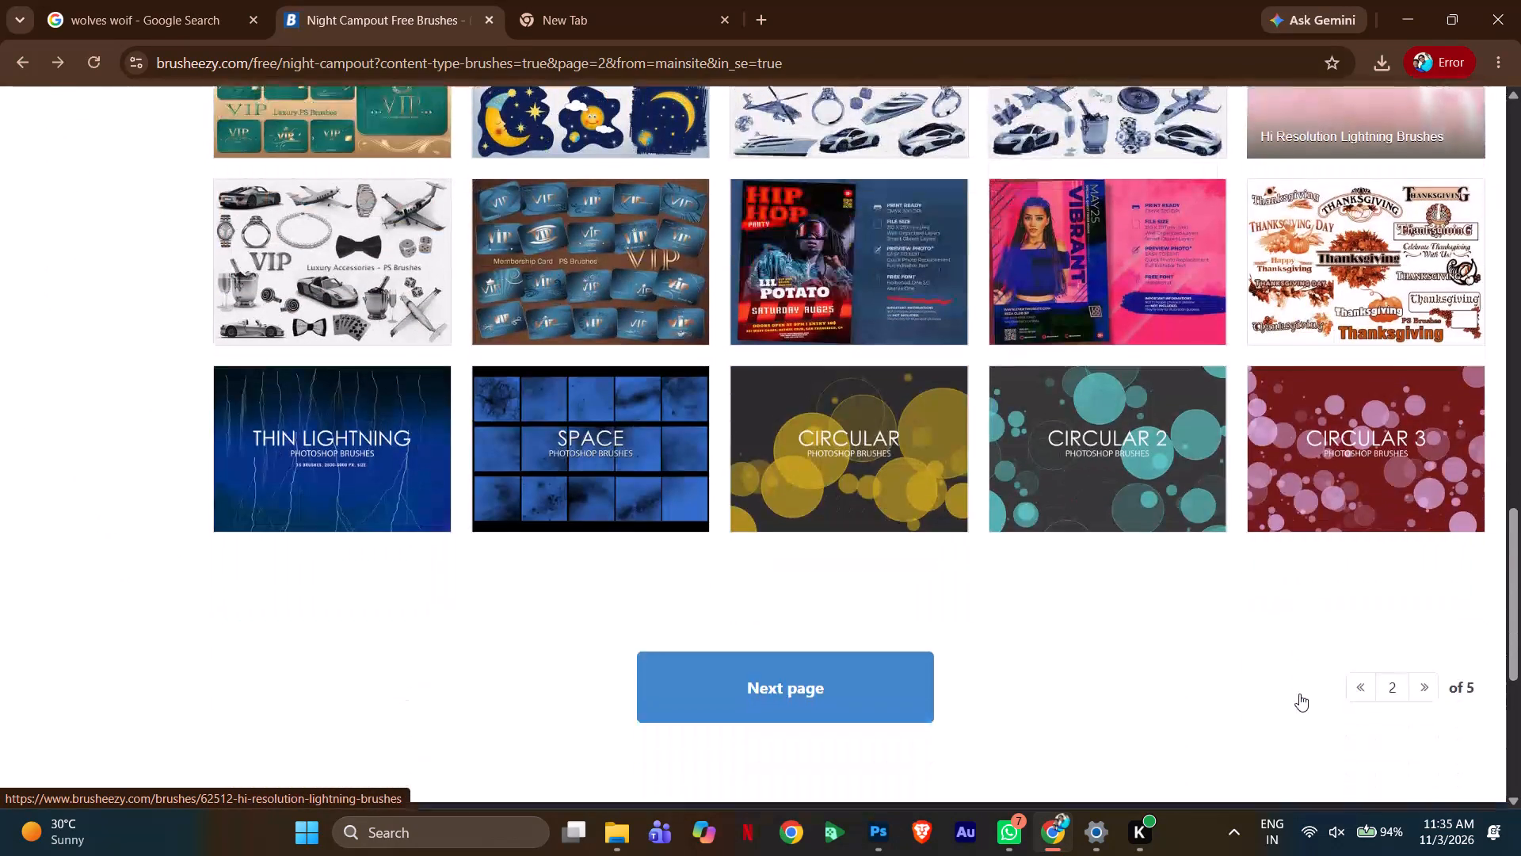
Open page 3 of the night campout brush results and look over its first rows.
{"action": "left_click", "coordinate": [1425, 684]}
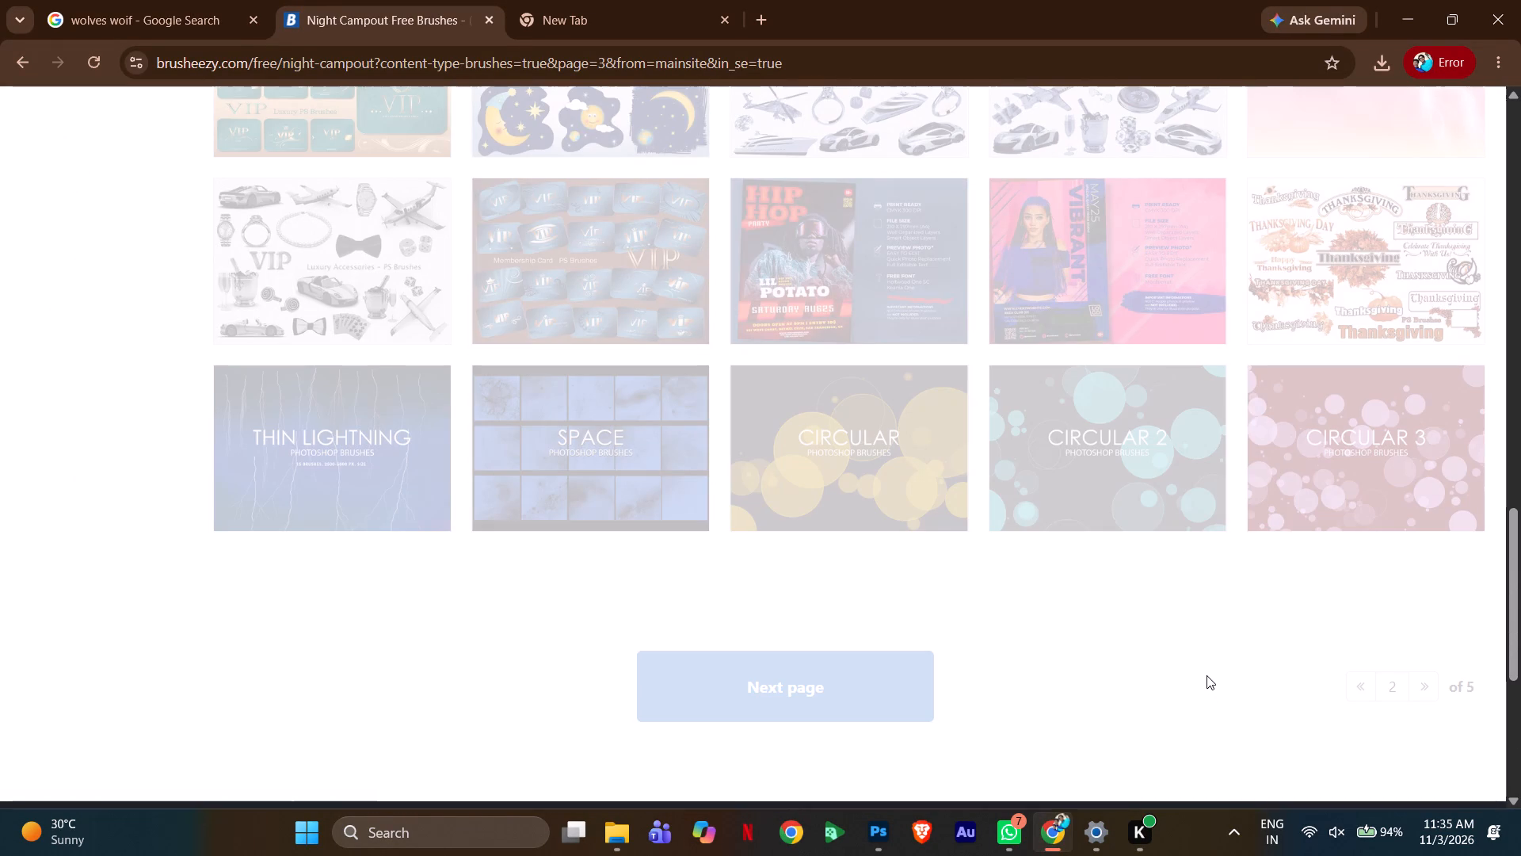
{"action": "scroll", "coordinate": [1144, 571], "scroll_direction": "down", "scroll_amount": 2}
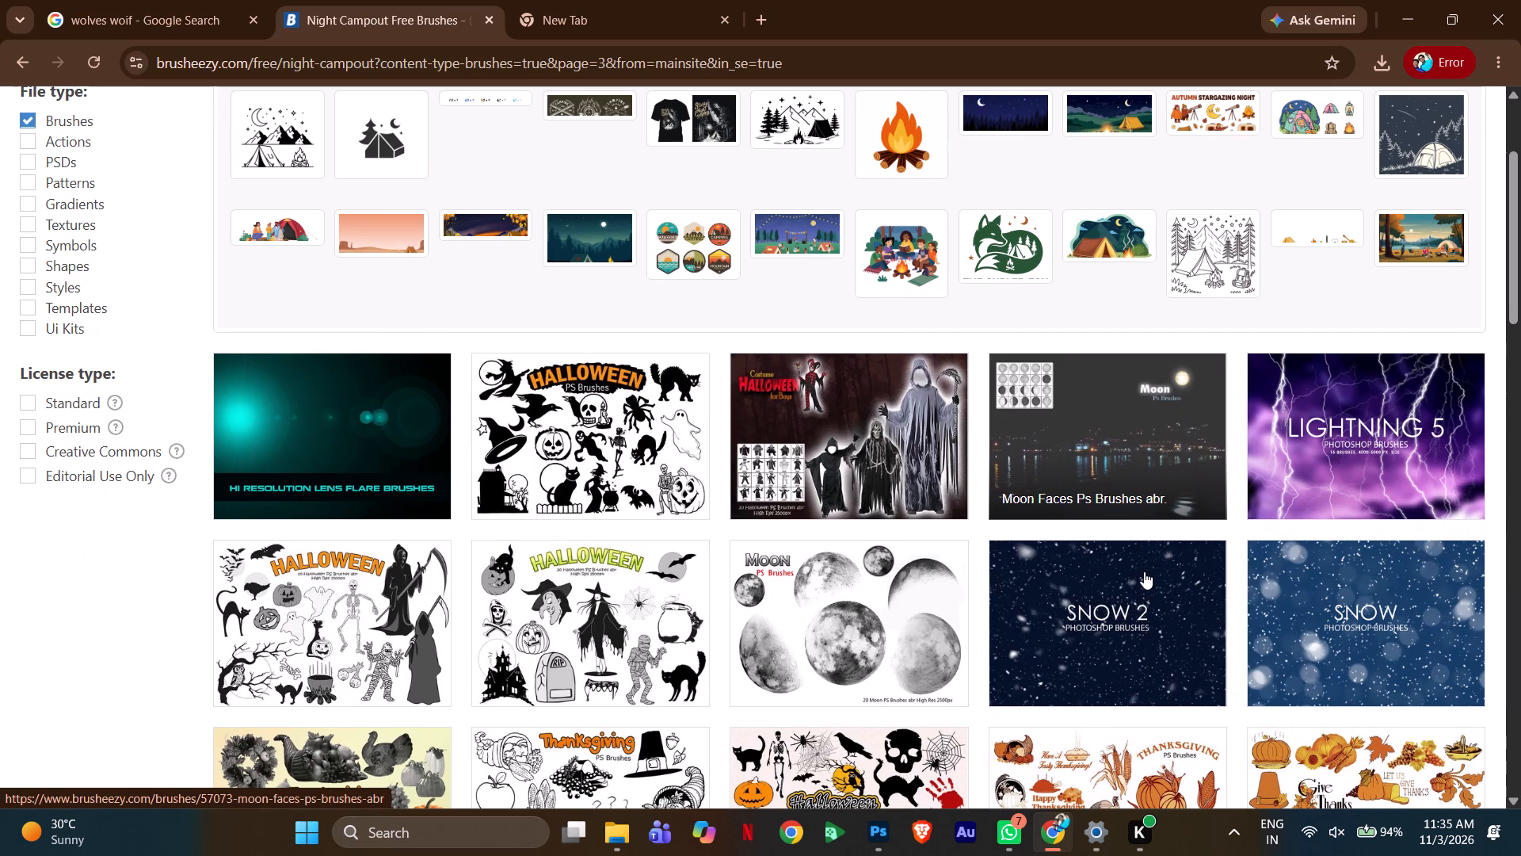
{"action": "scroll", "coordinate": [1145, 571], "scroll_direction": "up", "scroll_amount": 5}
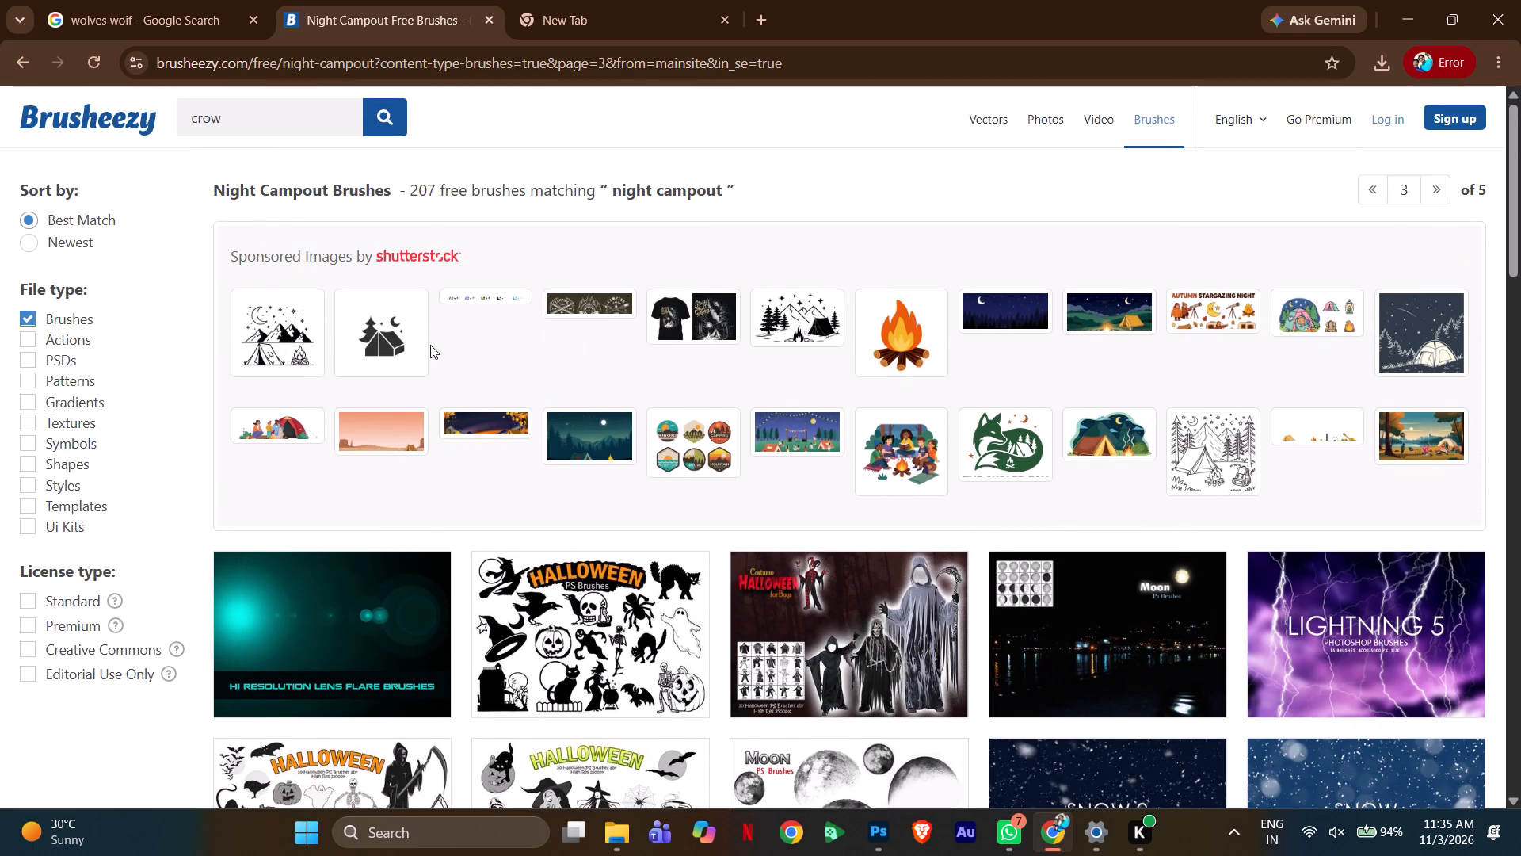
Open the sponsored night camping tent icon on Shutterstock, choose the 25 image pack and examine the download options.
{"action": "left_click", "coordinate": [402, 348]}
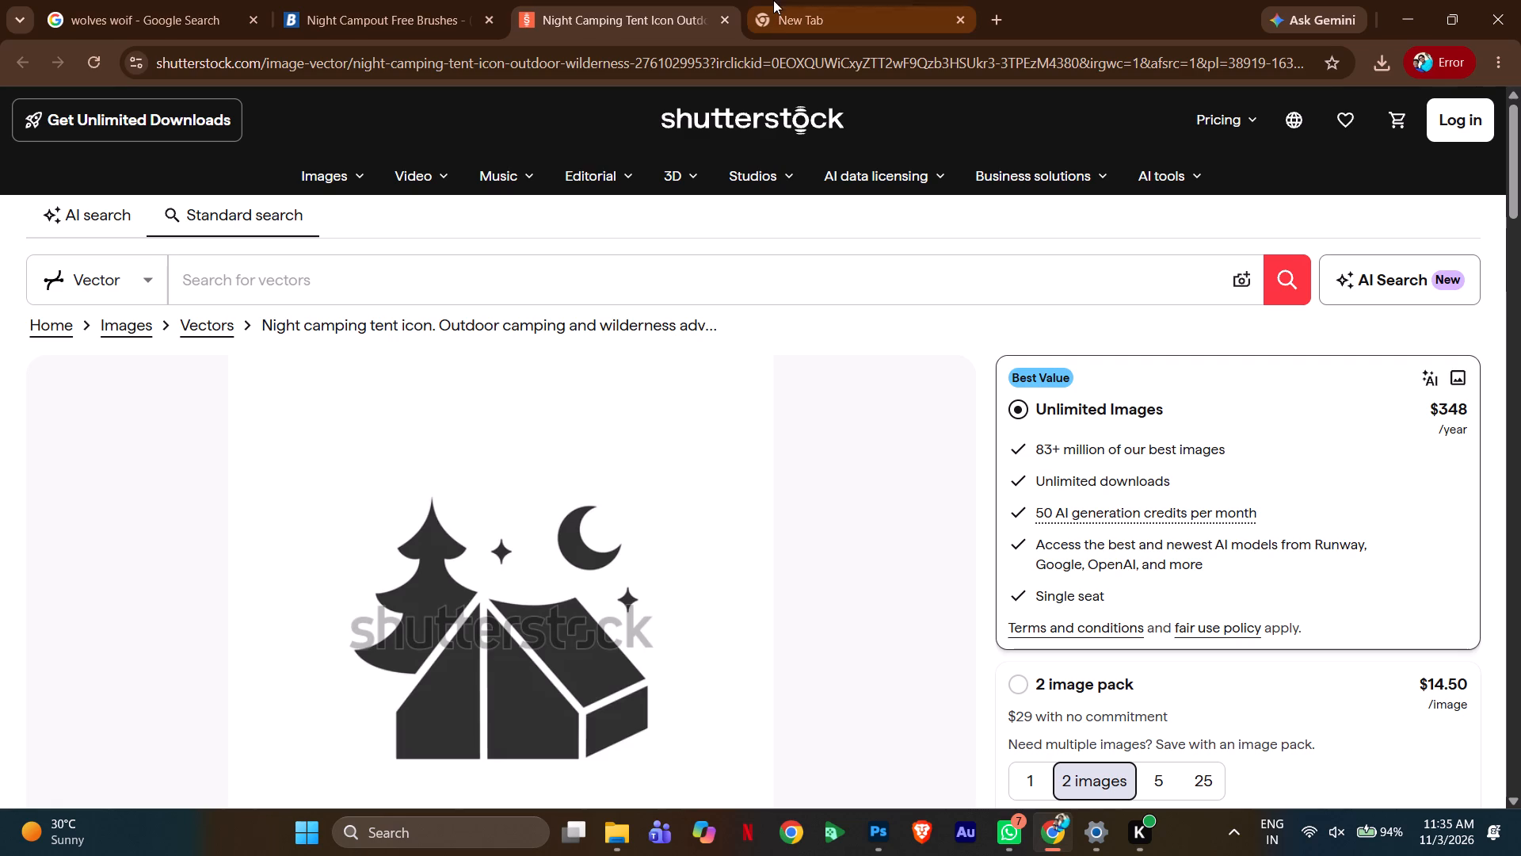
{"action": "scroll", "coordinate": [924, 291], "scroll_direction": "down", "scroll_amount": 6}
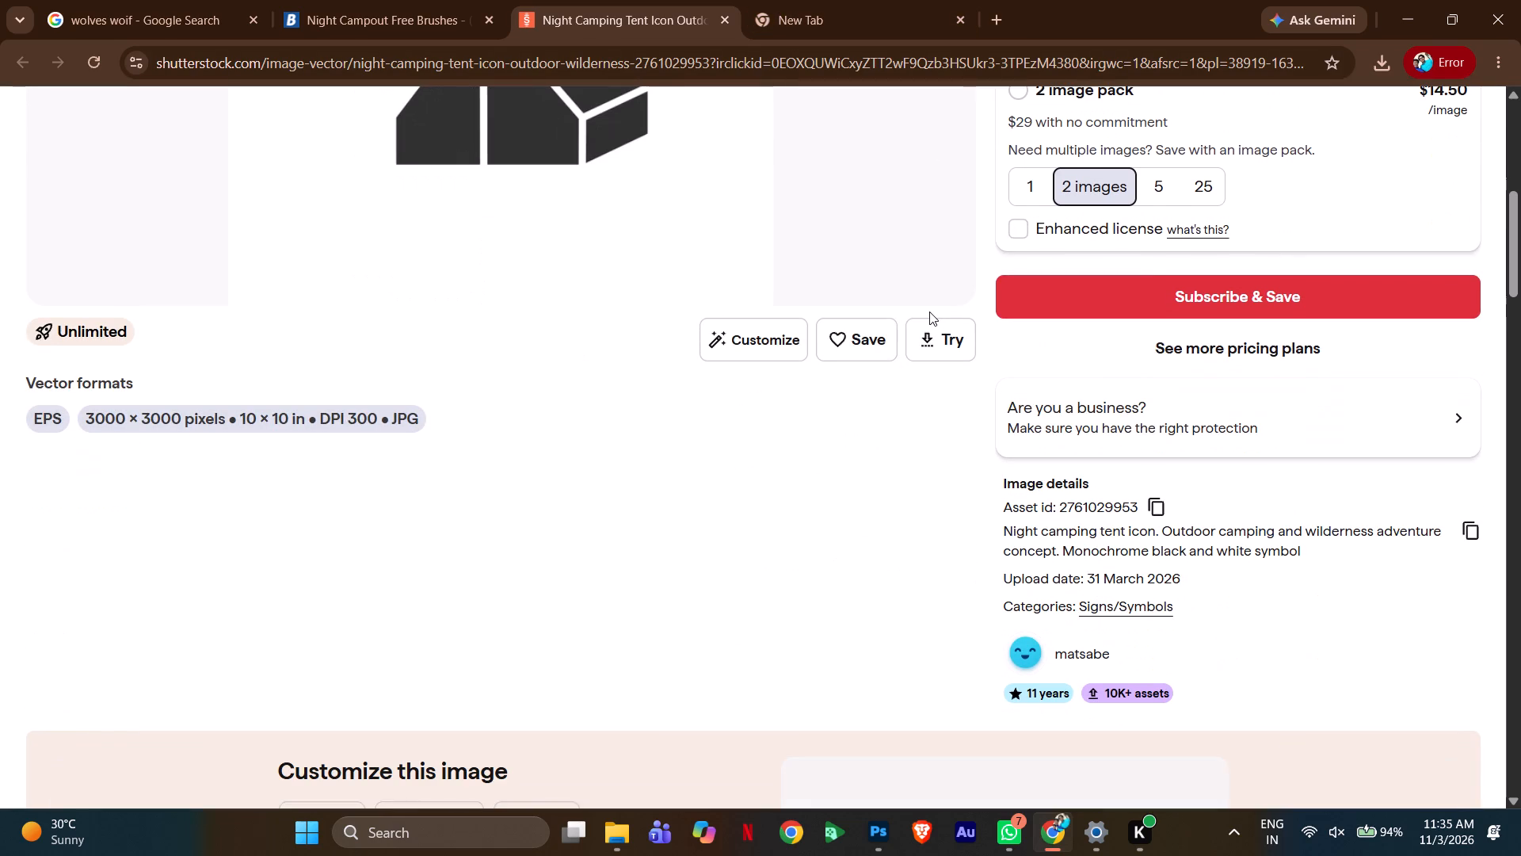
{"action": "left_click", "coordinate": [1209, 184]}
{"action": "scroll", "coordinate": [1209, 184], "scroll_direction": "down", "scroll_amount": 1}
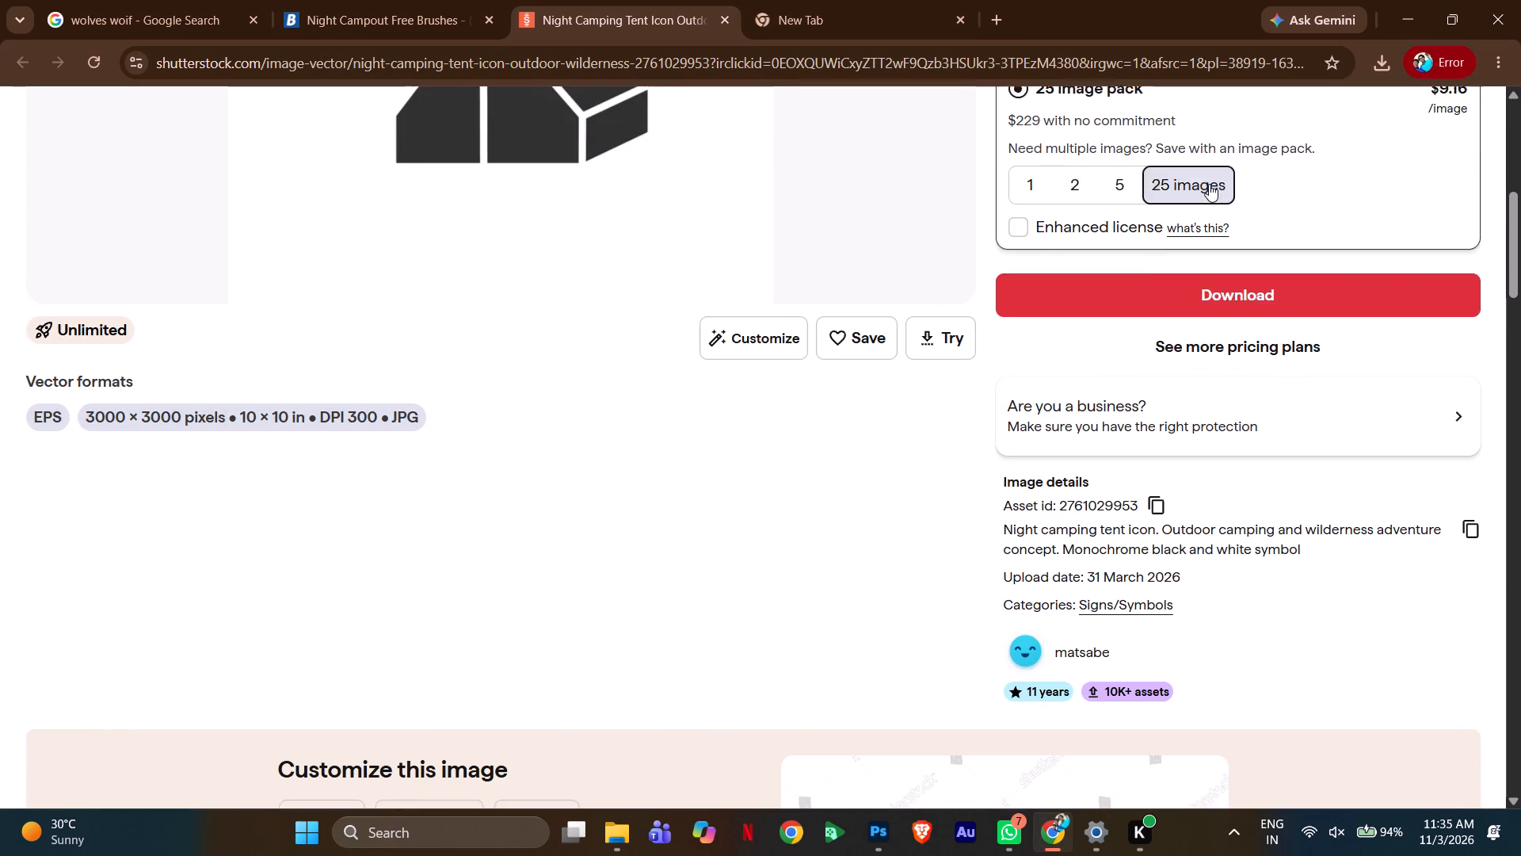
{"action": "scroll", "coordinate": [1209, 184], "scroll_direction": "down", "scroll_amount": 2}
{"action": "scroll", "coordinate": [1209, 185], "scroll_direction": "up", "scroll_amount": 4}
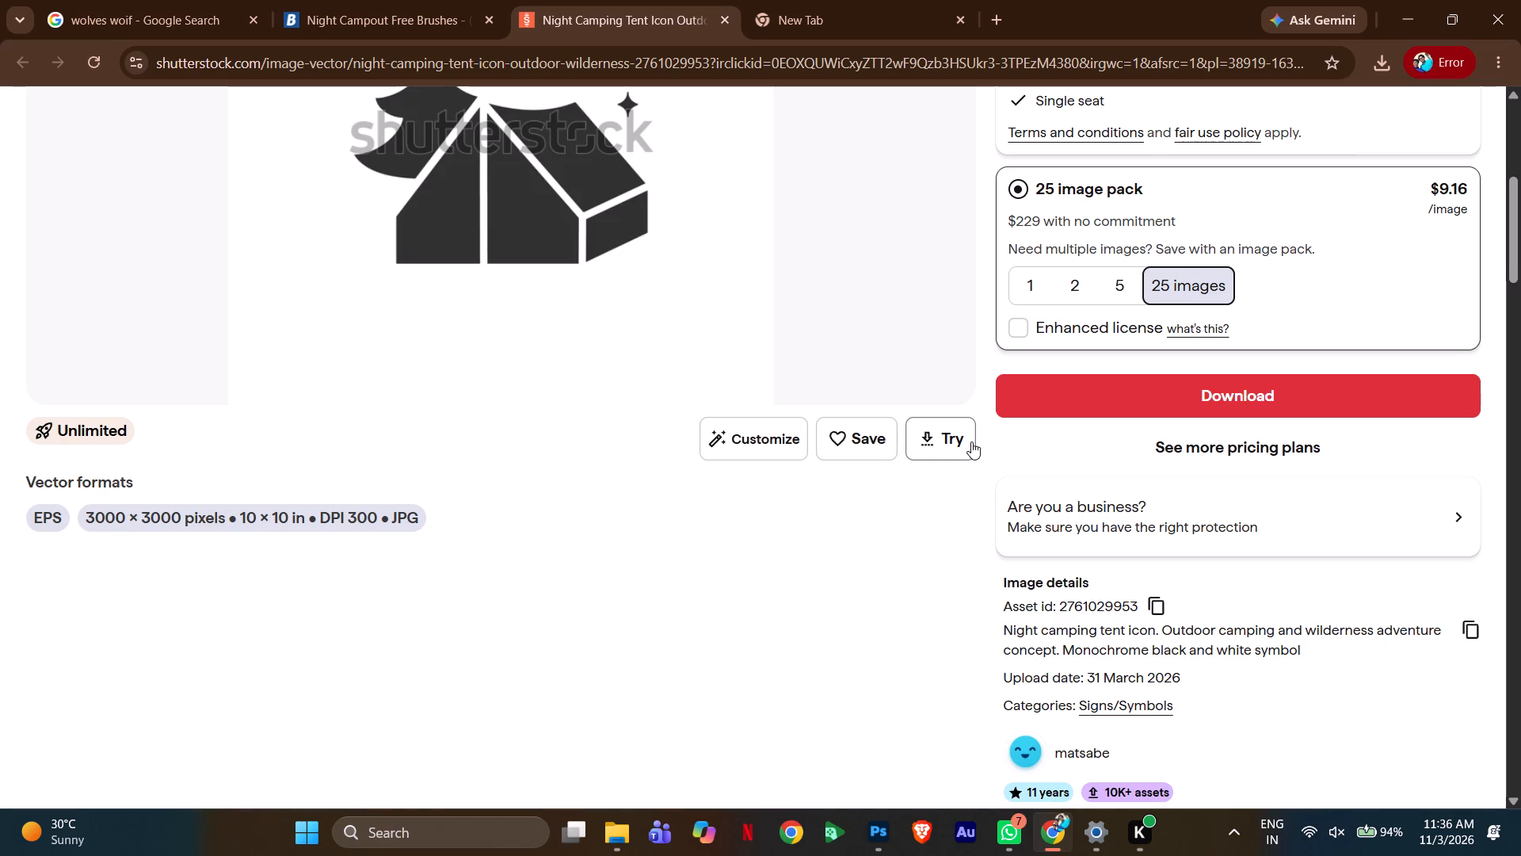
{"action": "scroll", "coordinate": [797, 441], "scroll_direction": "up", "scroll_amount": 5}
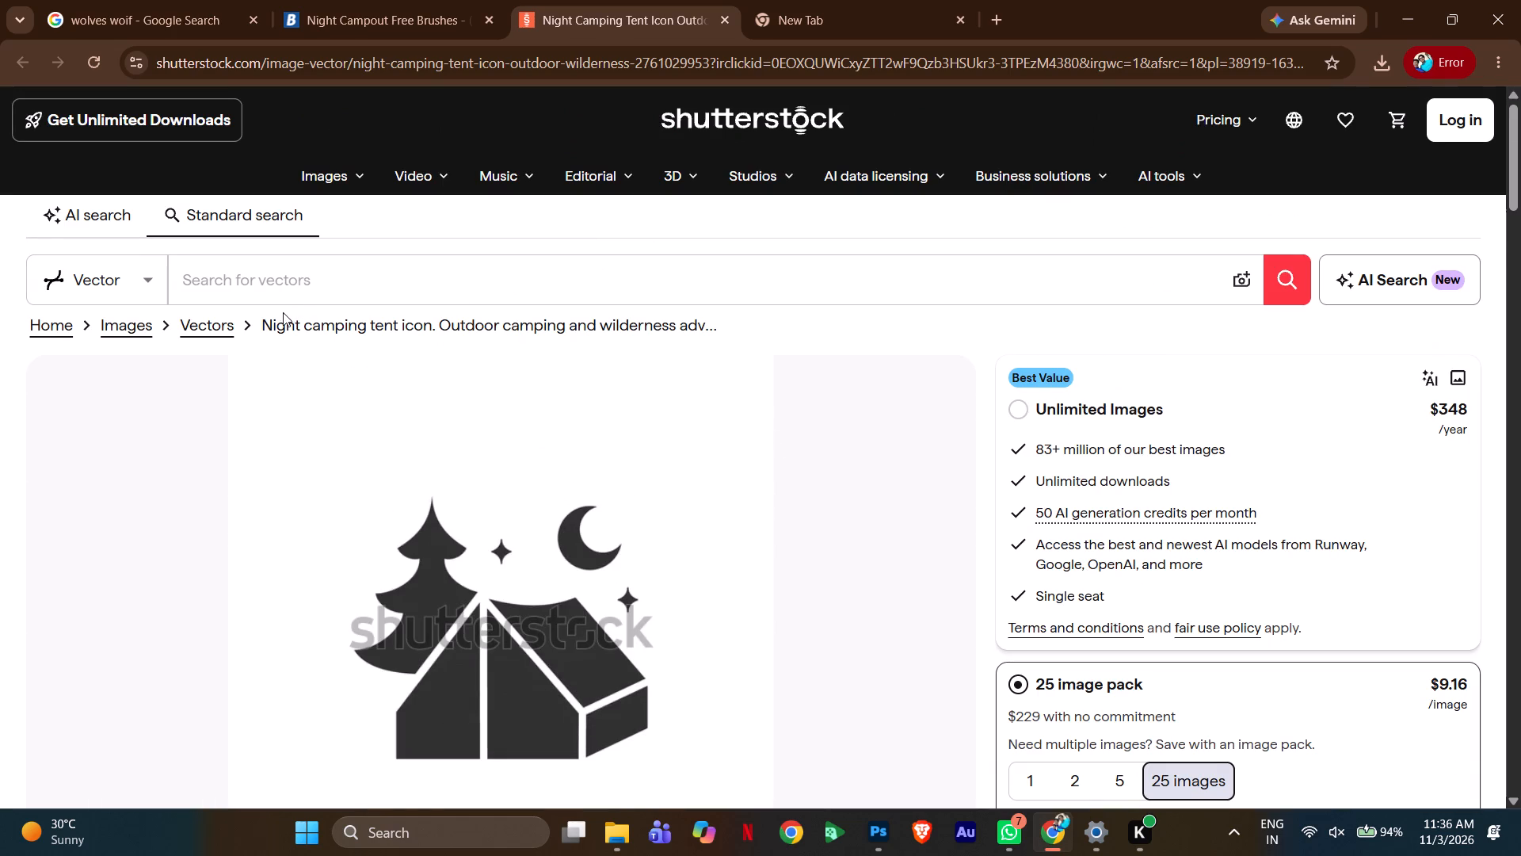
{"action": "scroll", "coordinate": [411, 364], "scroll_direction": "down", "scroll_amount": 8}
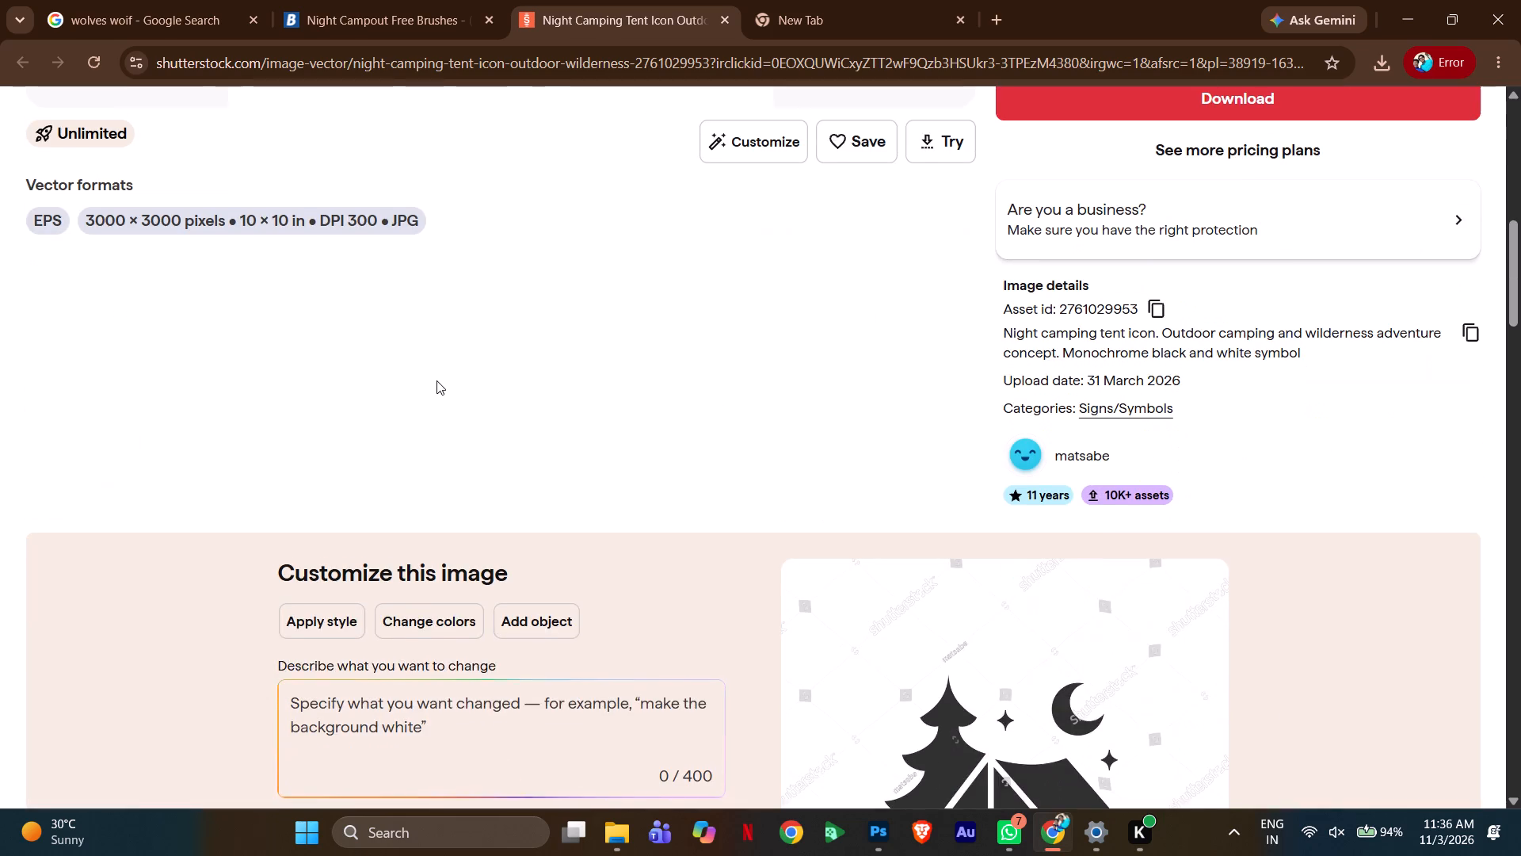
{"action": "scroll", "coordinate": [436, 384], "scroll_direction": "down", "scroll_amount": 3}
{"action": "scroll", "coordinate": [436, 393], "scroll_direction": "up", "scroll_amount": 6}
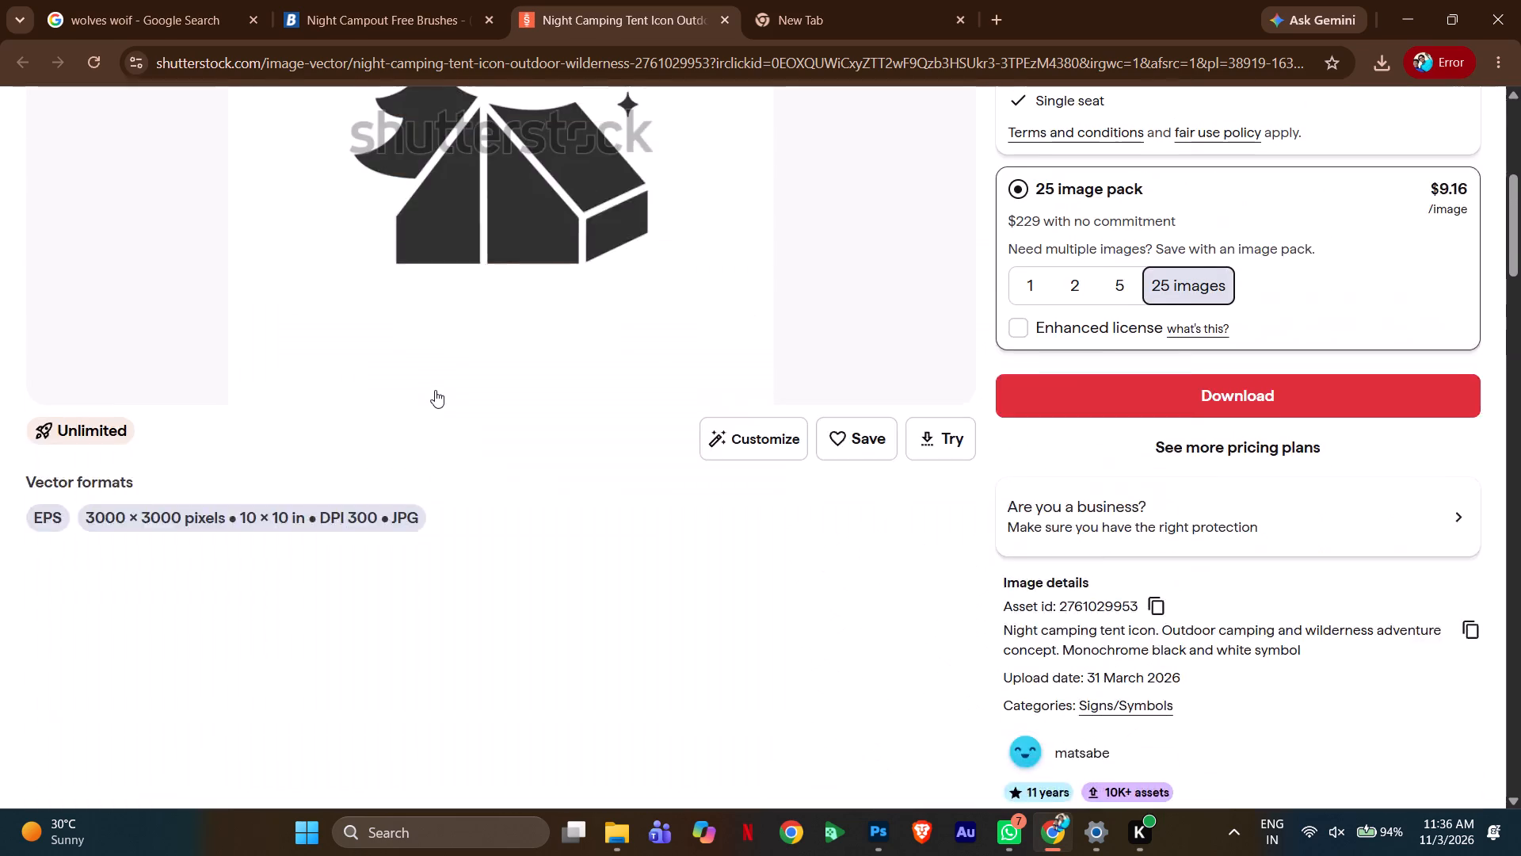
{"action": "scroll", "coordinate": [435, 390], "scroll_direction": "up", "scroll_amount": 6}
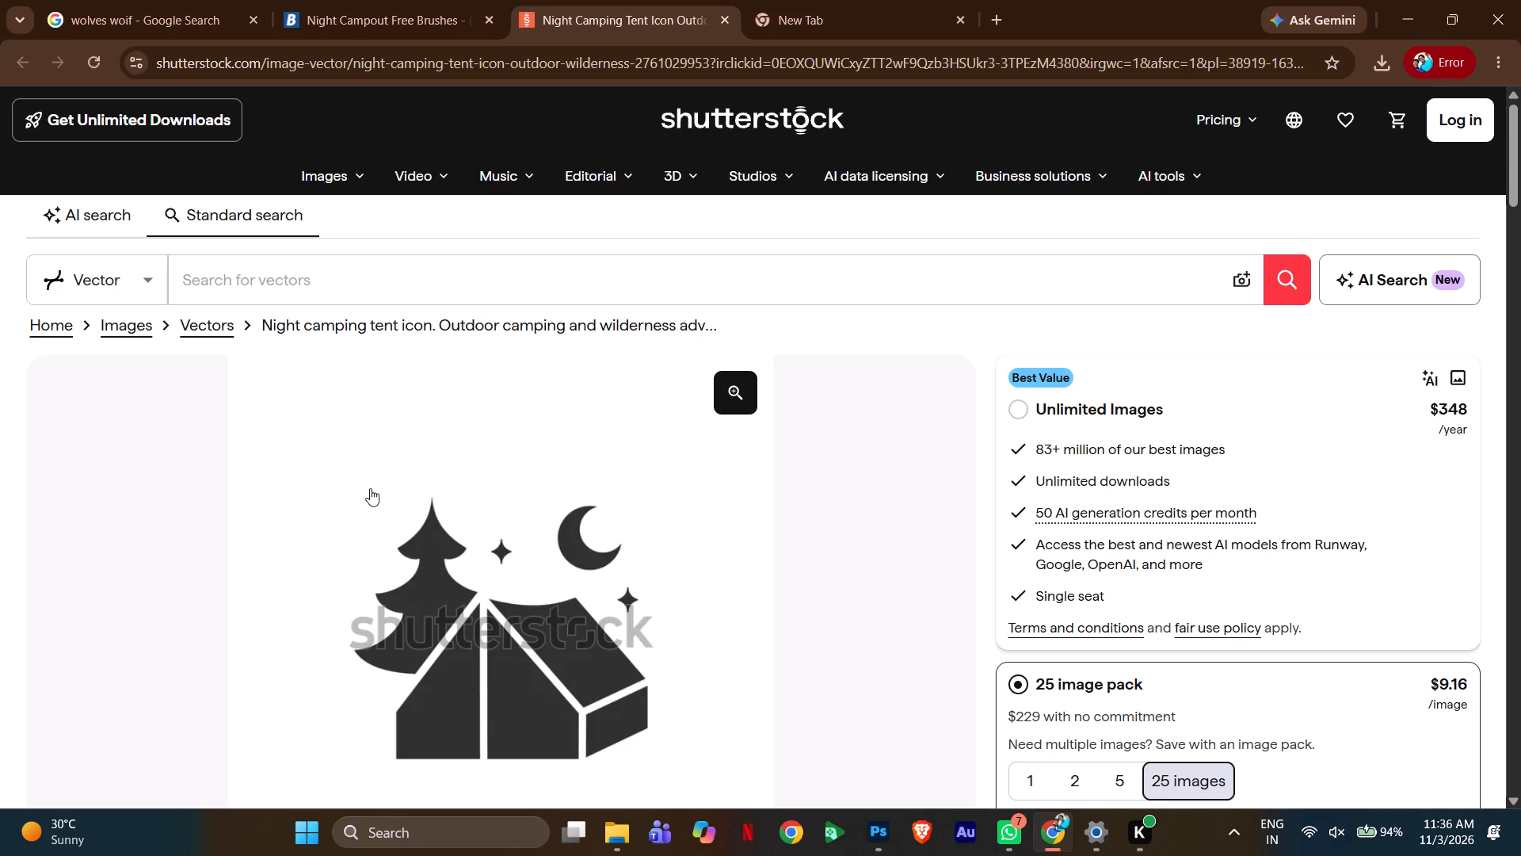
{"action": "scroll", "coordinate": [1063, 497], "scroll_direction": "down", "scroll_amount": 1}
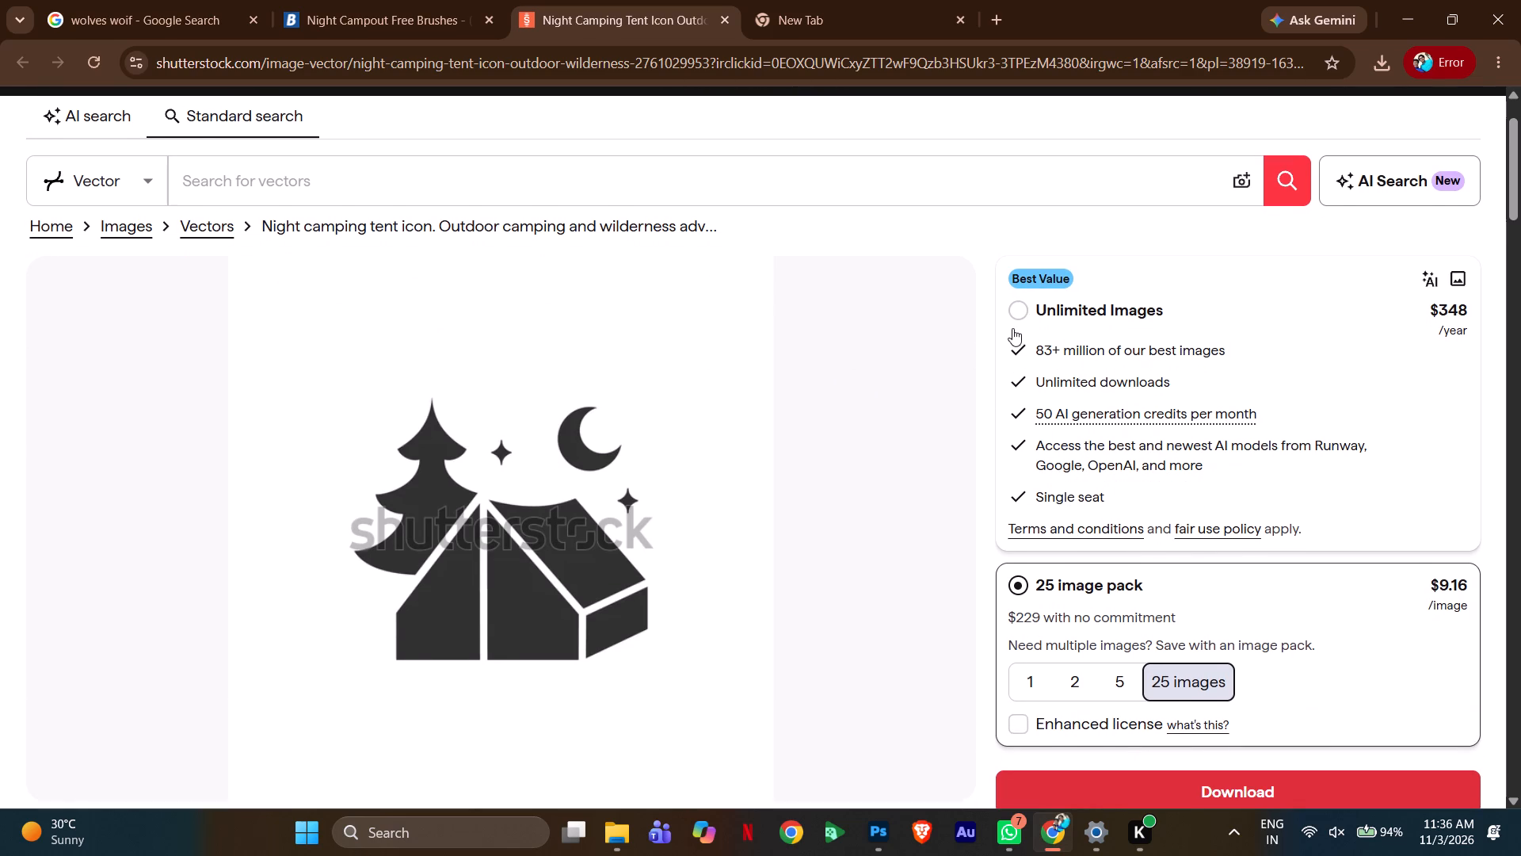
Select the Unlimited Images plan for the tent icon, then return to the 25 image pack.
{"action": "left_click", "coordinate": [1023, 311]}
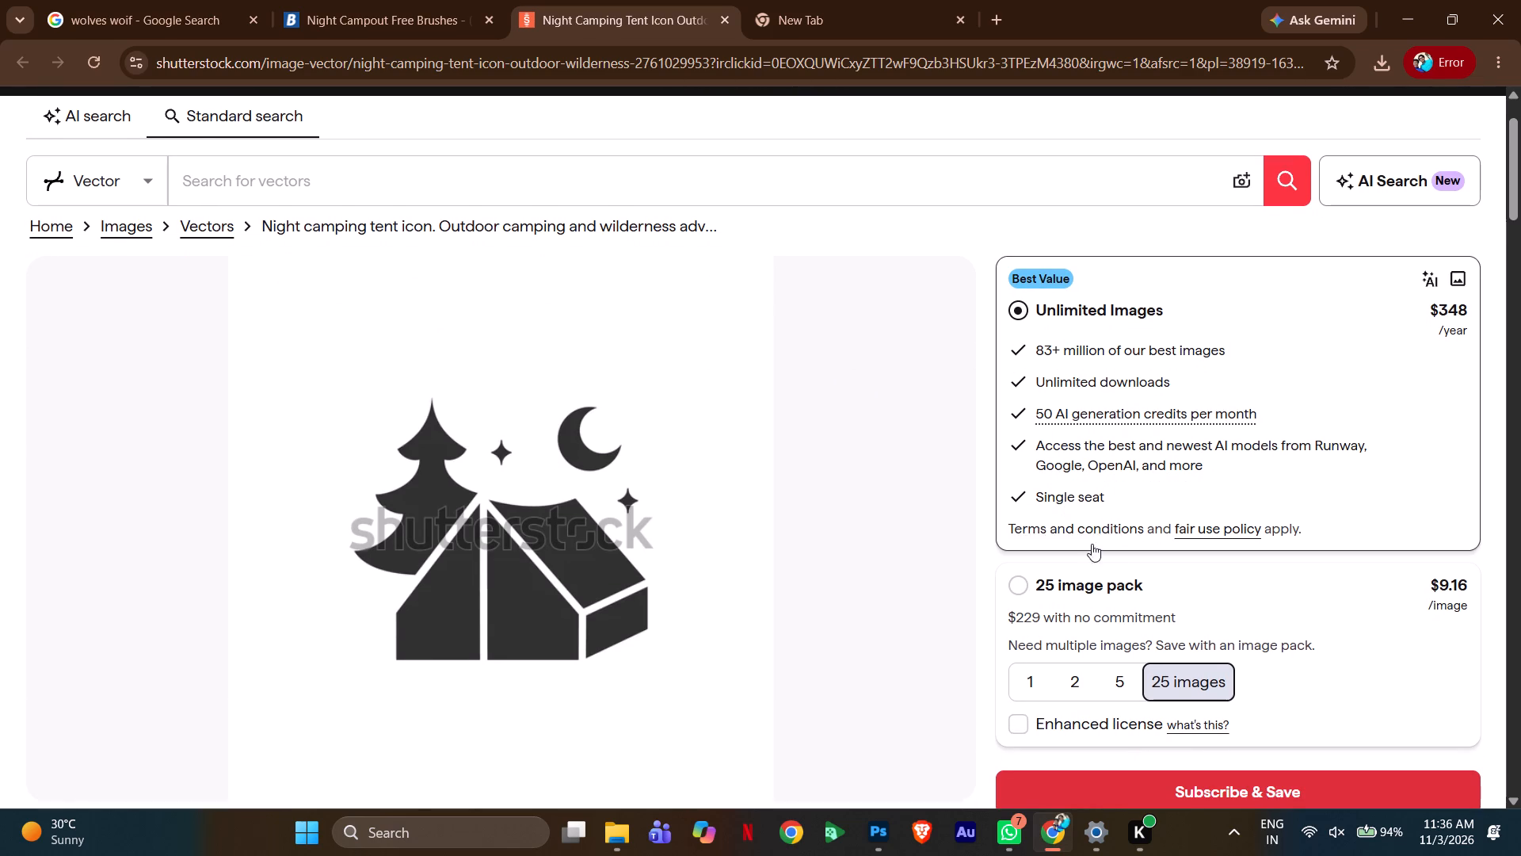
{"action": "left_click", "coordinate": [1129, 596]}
Examine the tent icon's image details, customization section and similar images on Shutterstock.
{"action": "scroll", "coordinate": [1149, 612], "scroll_direction": "down", "scroll_amount": 5}
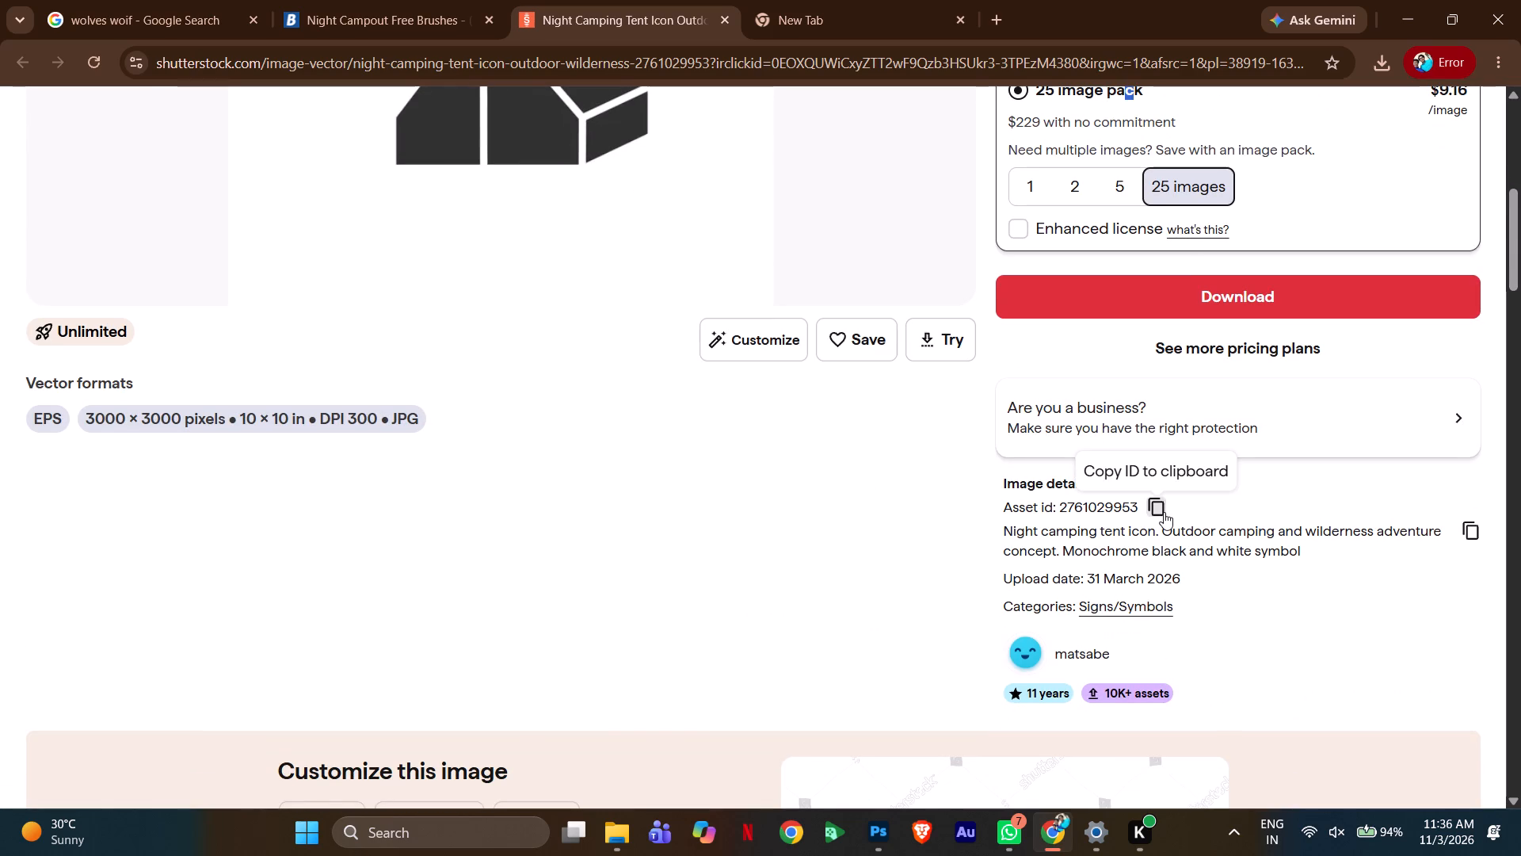
{"action": "scroll", "coordinate": [776, 607], "scroll_direction": "down", "scroll_amount": 7}
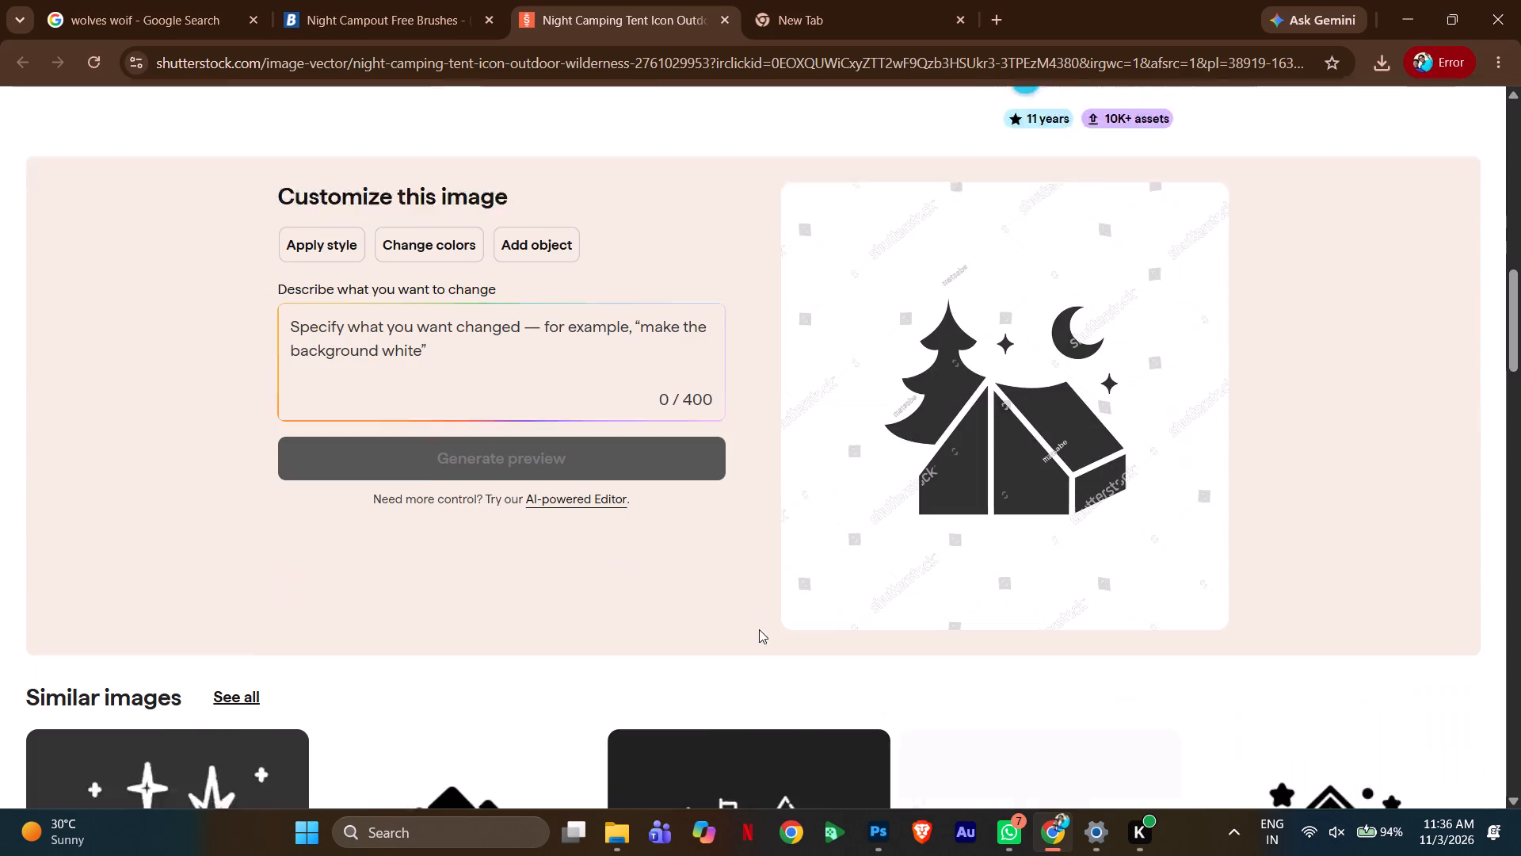
{"action": "scroll", "coordinate": [759, 629], "scroll_direction": "up", "scroll_amount": 4}
{"action": "scroll", "coordinate": [759, 629], "scroll_direction": "down", "scroll_amount": 5}
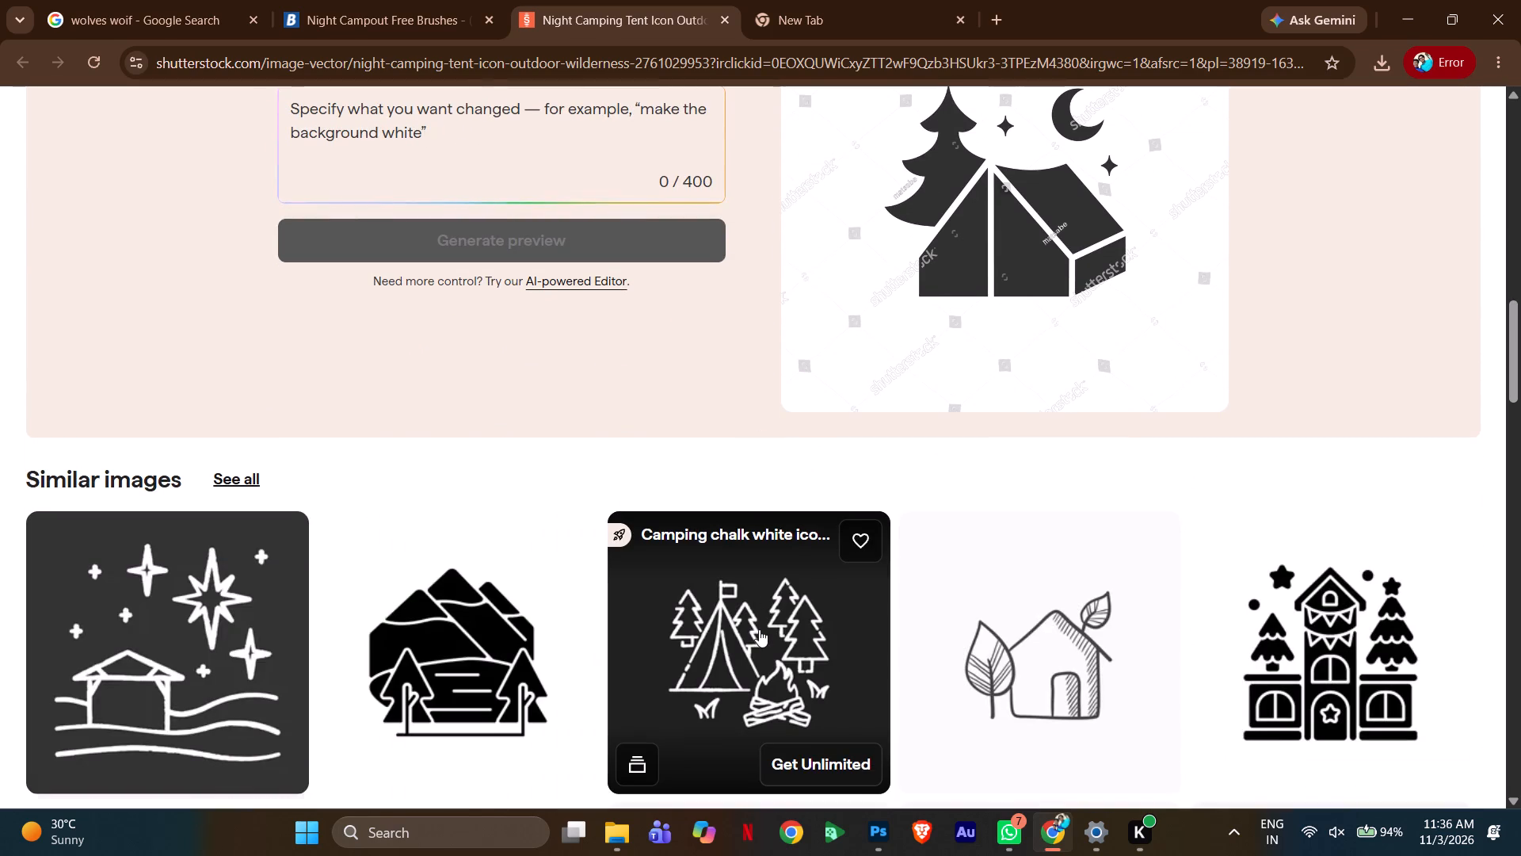
{"action": "scroll", "coordinate": [759, 629], "scroll_direction": "down", "scroll_amount": 4}
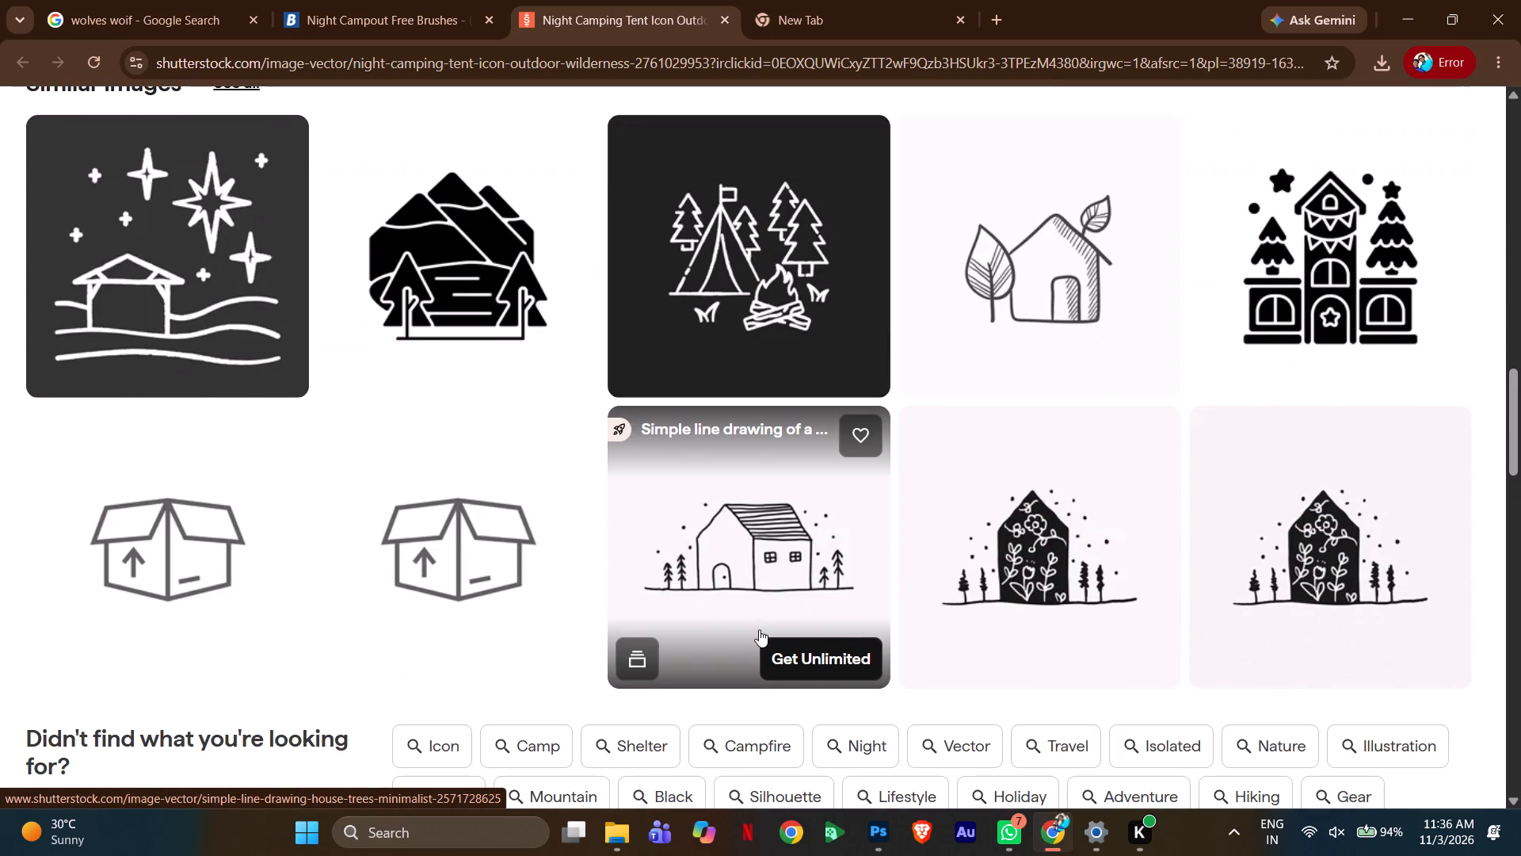
{"action": "scroll", "coordinate": [759, 629], "scroll_direction": "up", "scroll_amount": 2}
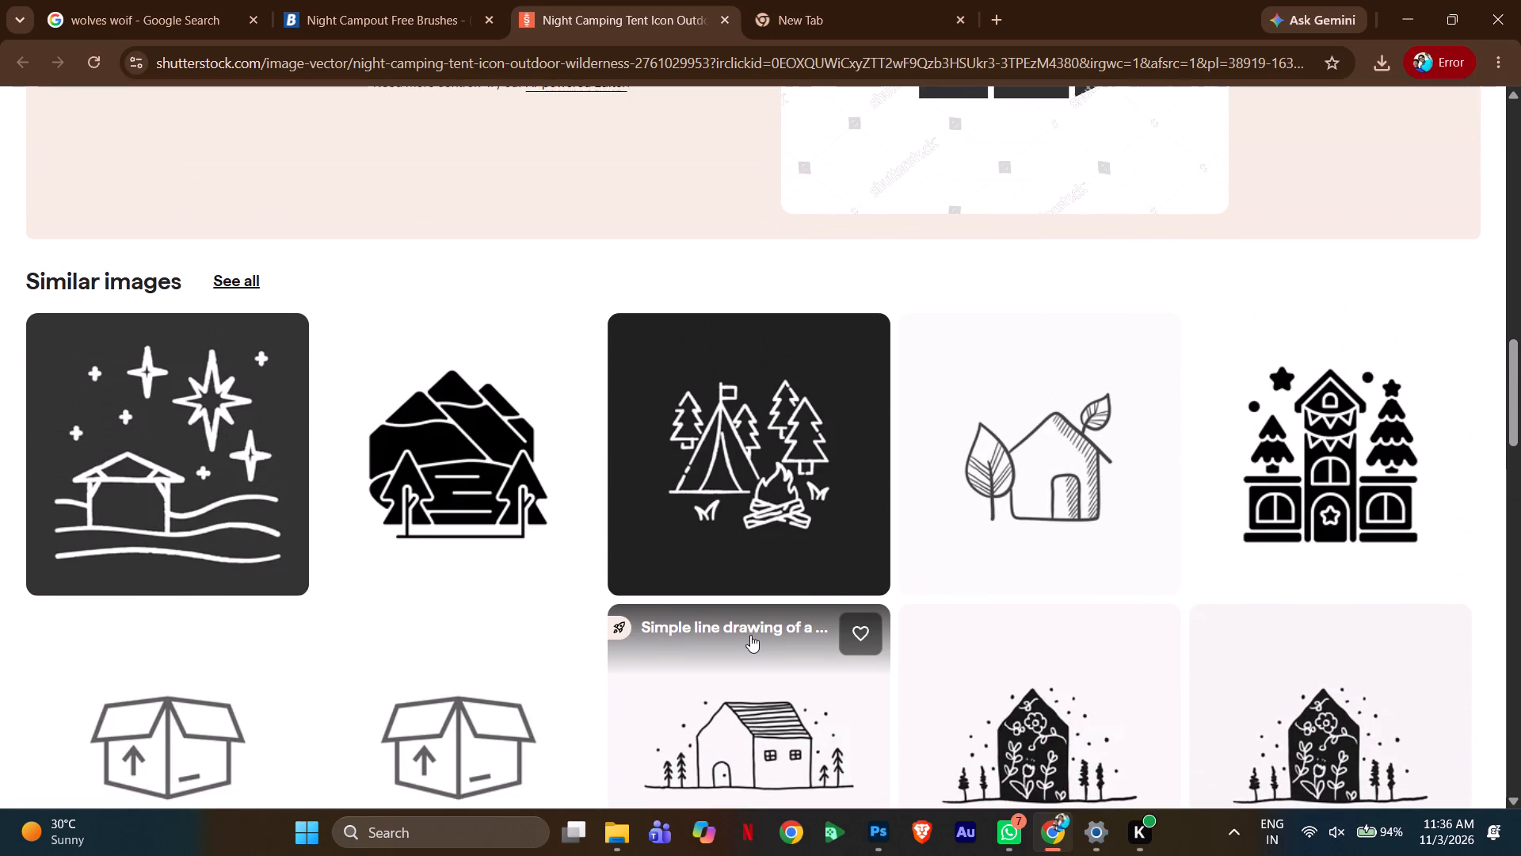
{"action": "scroll", "coordinate": [724, 663], "scroll_direction": "down", "scroll_amount": 4}
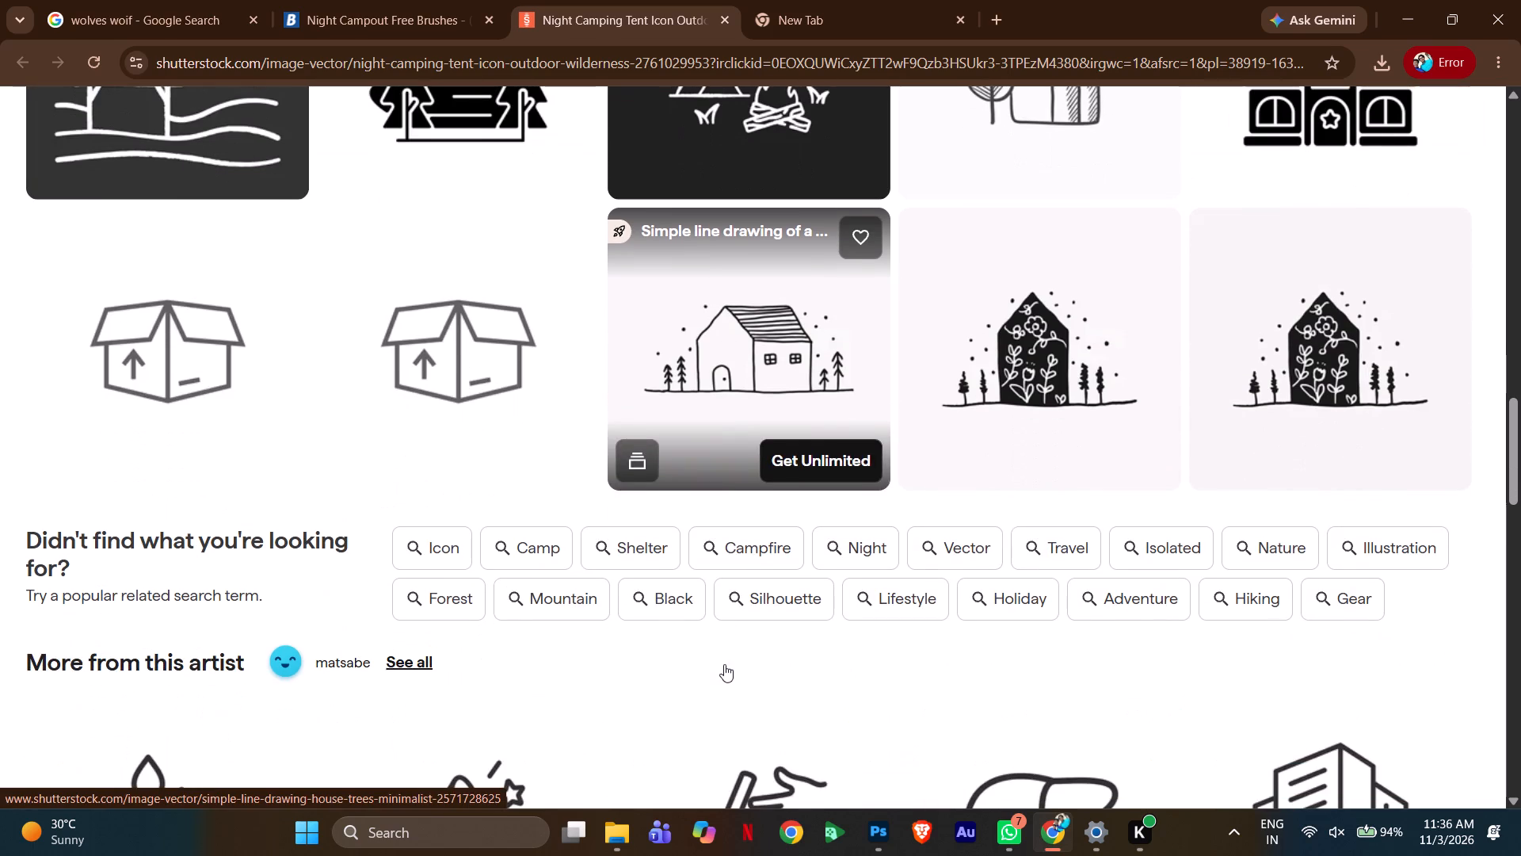
{"action": "scroll", "coordinate": [925, 571], "scroll_direction": "up", "scroll_amount": 2}
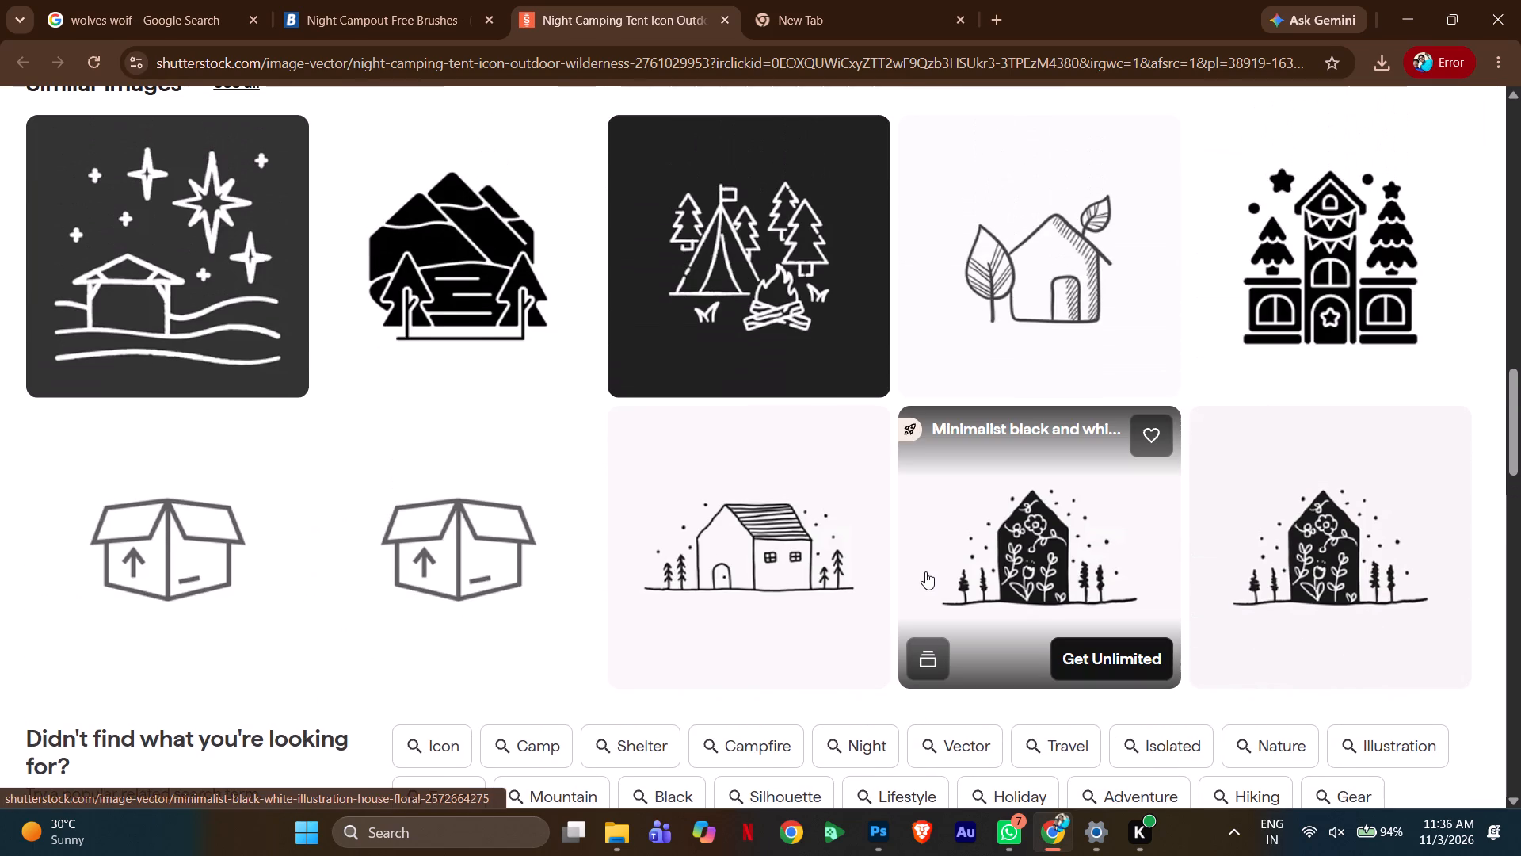
{"action": "scroll", "coordinate": [1035, 392], "scroll_direction": "up", "scroll_amount": 7}
{"action": "scroll", "coordinate": [875, 415], "scroll_direction": "up", "scroll_amount": 15}
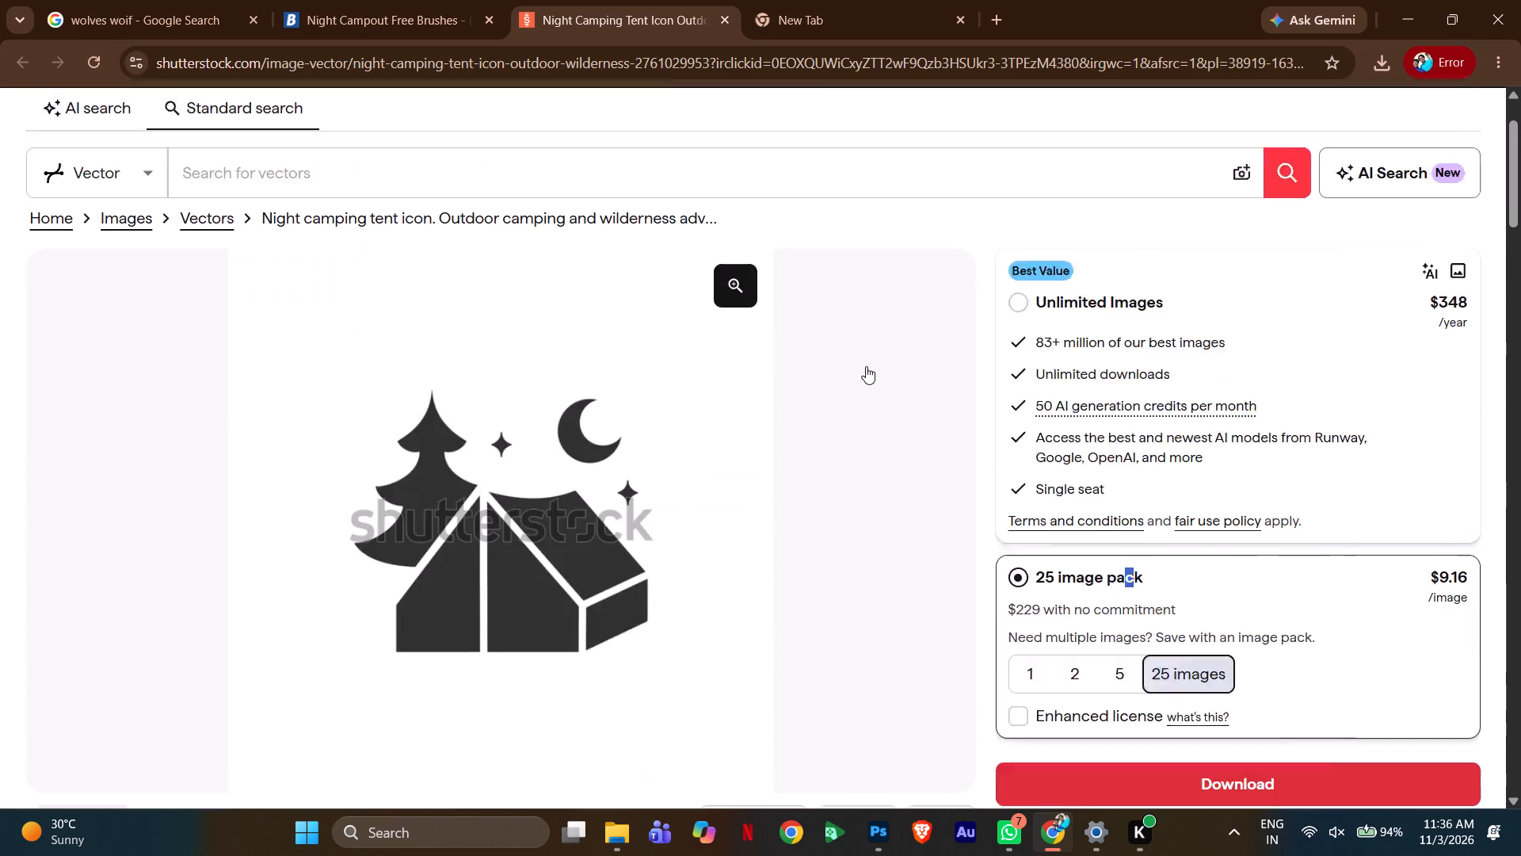
{"action": "scroll", "coordinate": [866, 366], "scroll_direction": "up", "scroll_amount": 9}
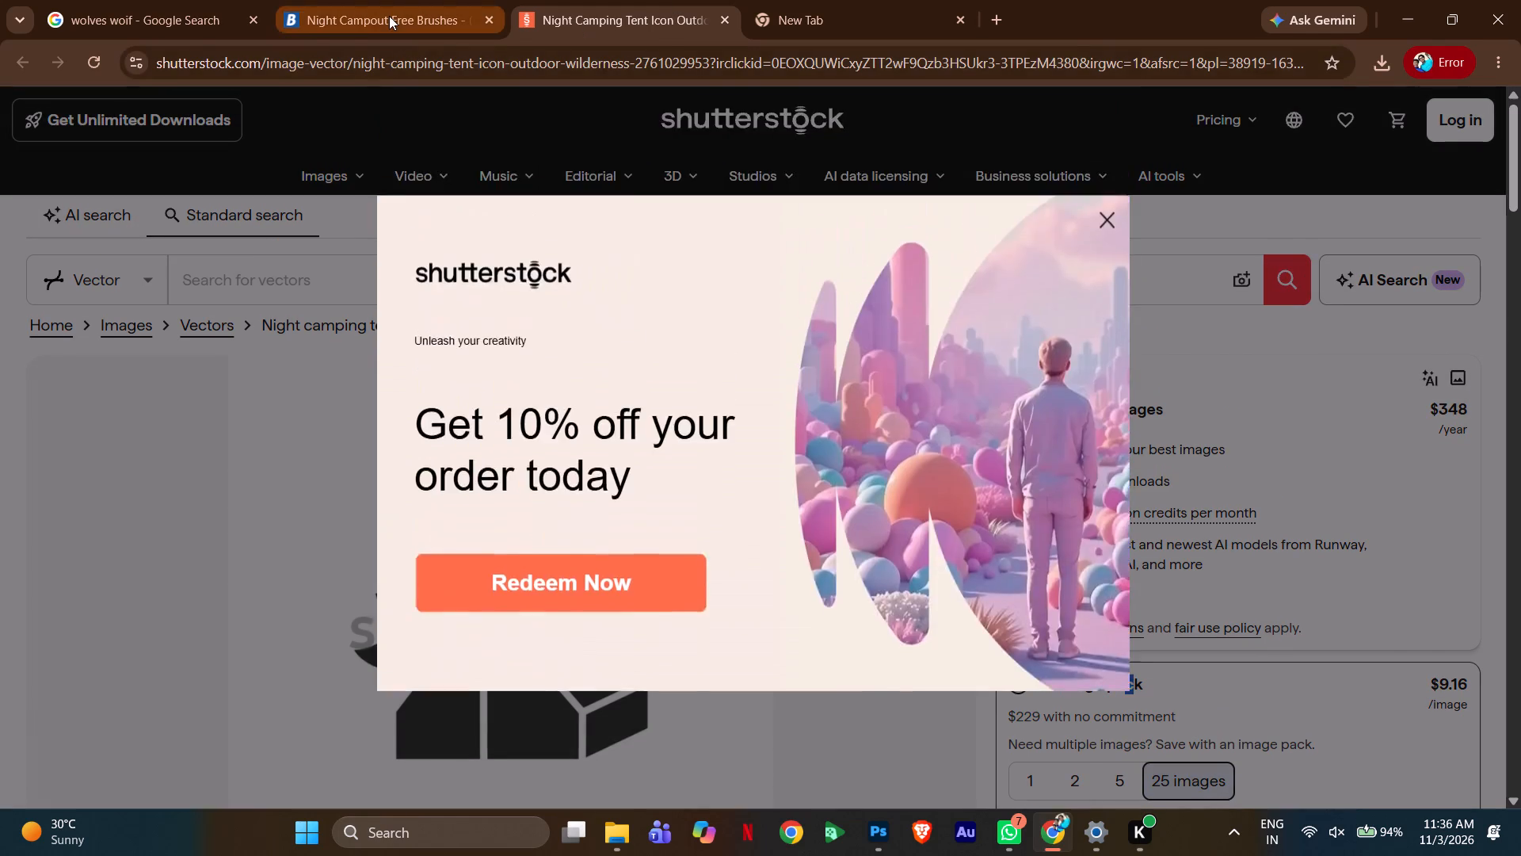
Return to the Brusheezy night campout results and try to replace the crow search term with "home".
{"action": "left_click", "coordinate": [389, 16]}
{"action": "left_click", "coordinate": [280, 130]}
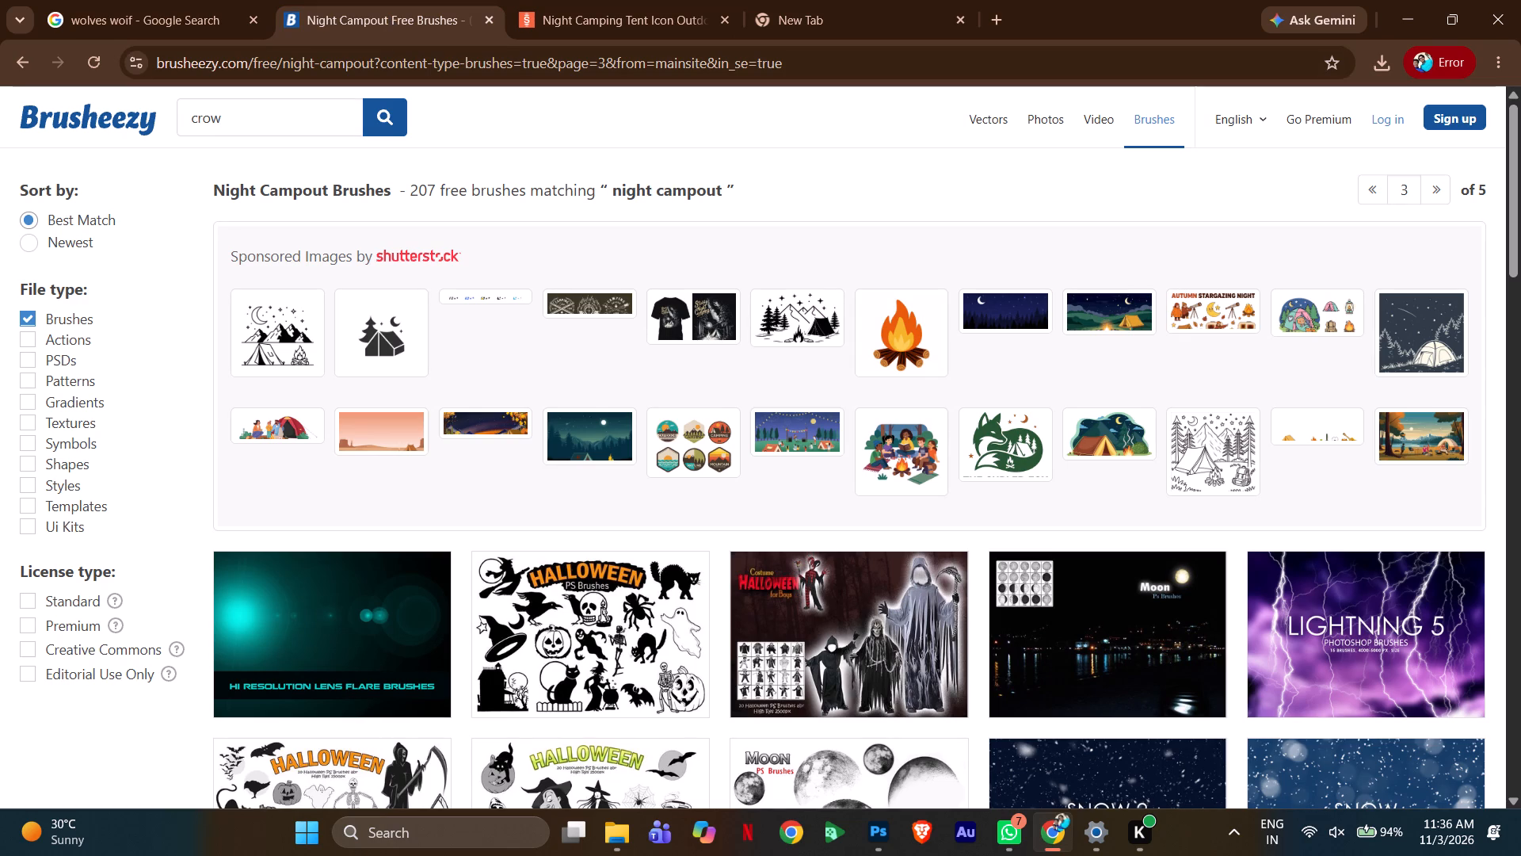
{"action": "key", "text": "BackSpace"}
{"action": "key", "text": "BackSpace"}
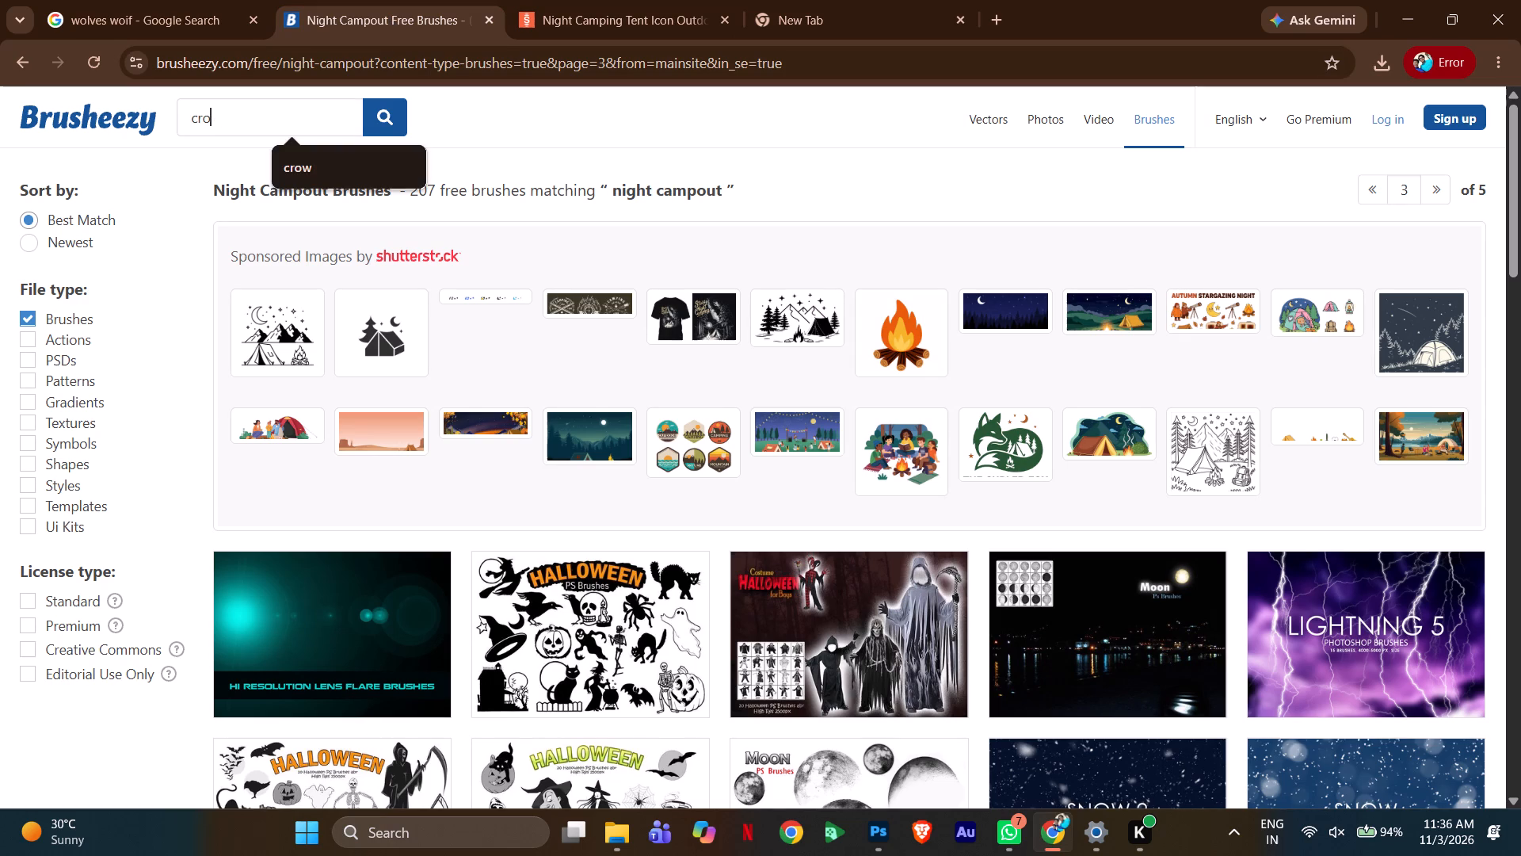
{"action": "key", "text": "BackSpace"}
{"action": "key", "text": "BackSpace"}
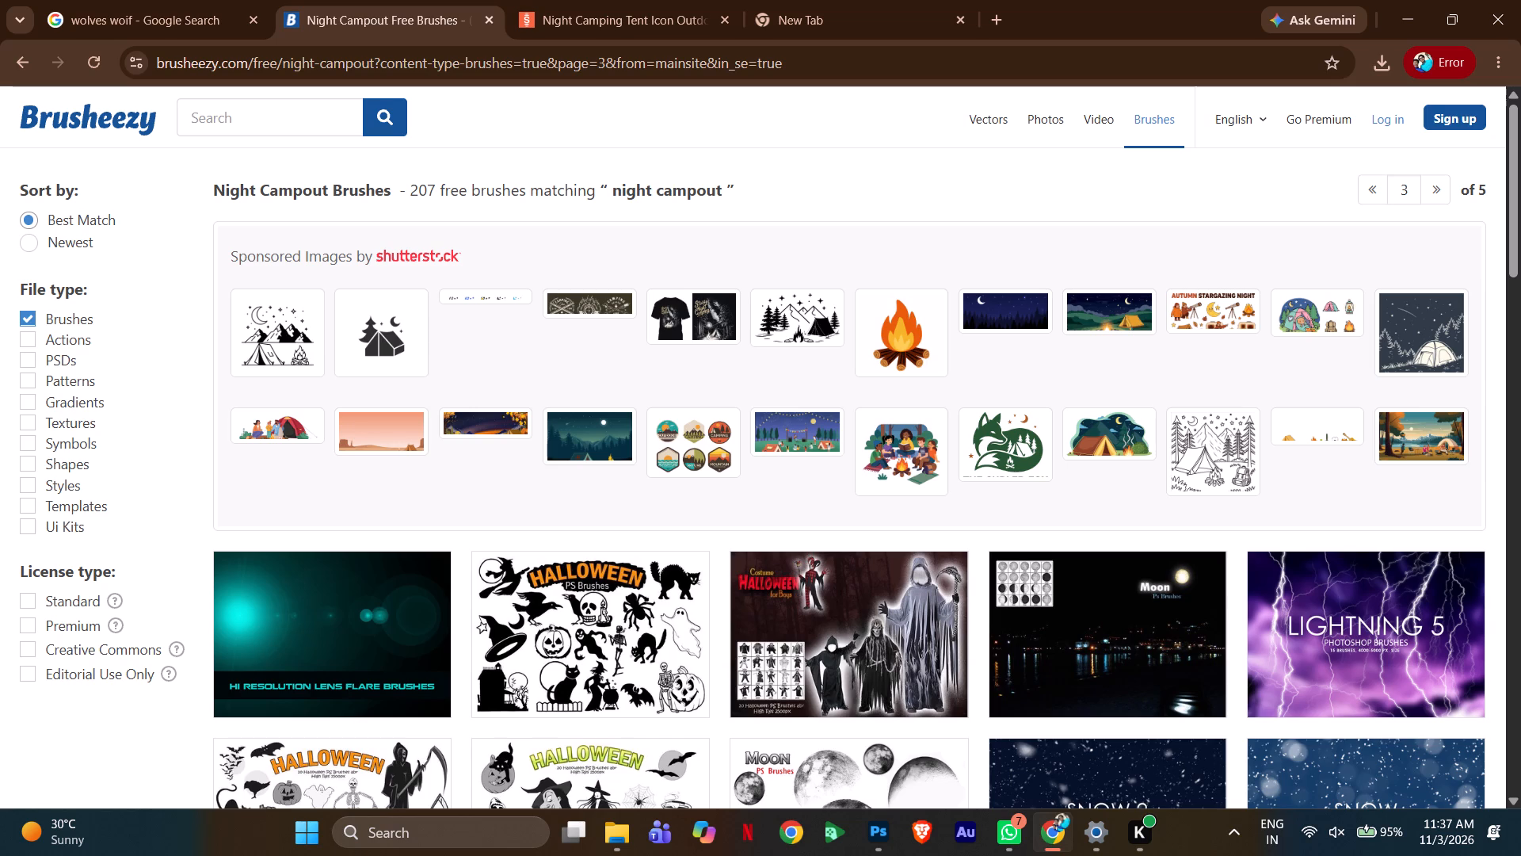
{"action": "type", "text": "home"}
{"action": "key", "text": "Return"}
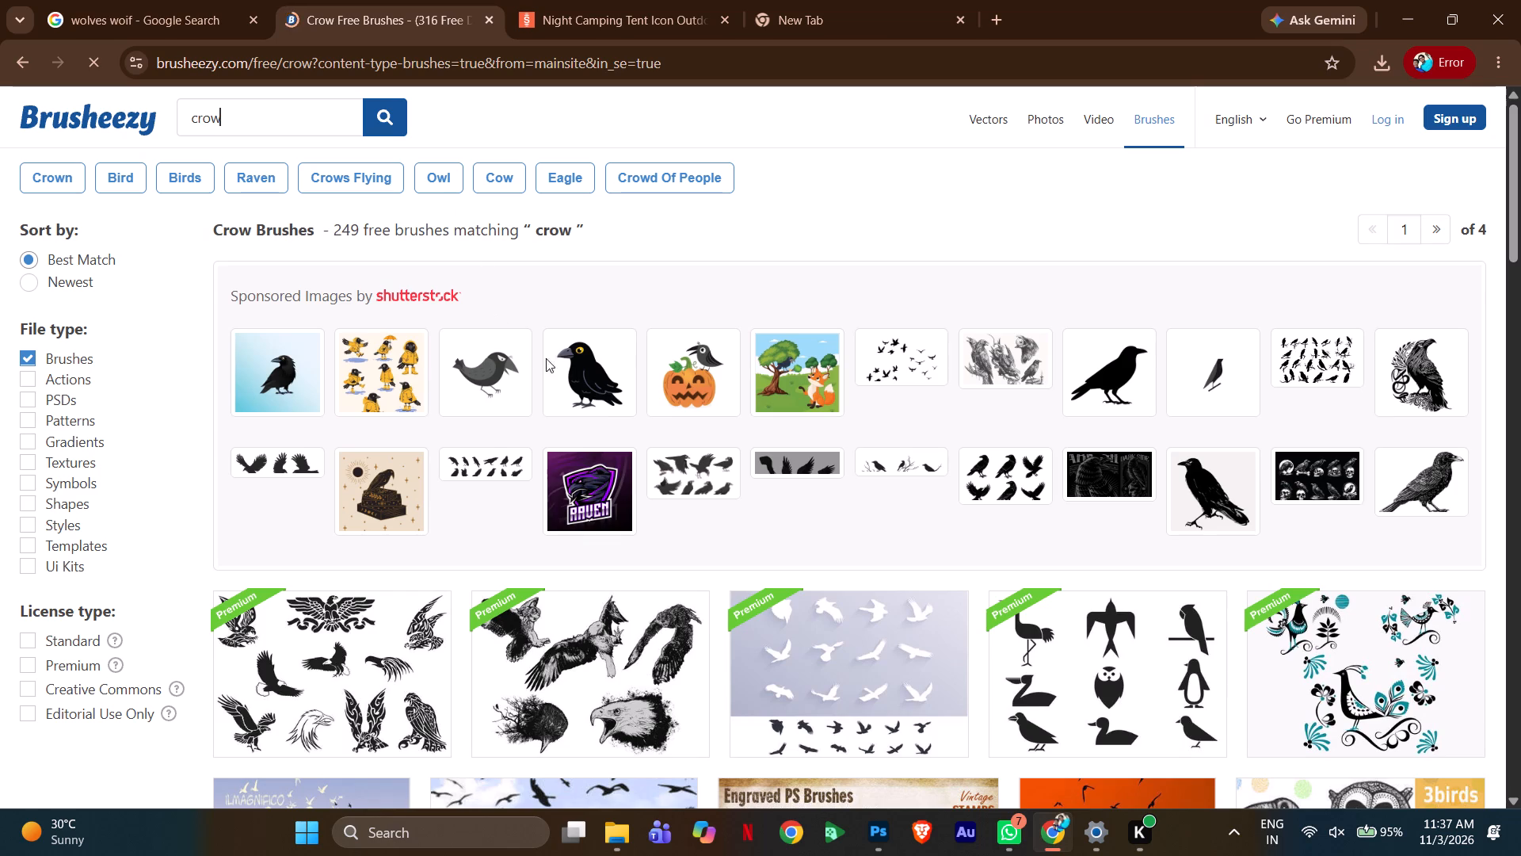
Clear the crow search term on Brusheezy and search the brushes for "home".
{"action": "left_click", "coordinate": [295, 108]}
{"action": "key", "text": "BackSpace"}
{"action": "key", "text": "BackSpace"}
{"action": "key", "text": "BackSpace"}
{"action": "key", "text": "BackSpace"}
{"action": "key", "text": "BackSpace"}
{"action": "key", "text": "BackSpace"}
{"action": "key", "text": "BackSpace"}
{"action": "key", "text": "BackSpace"}
{"action": "key", "text": "BackSpace"}
{"action": "key", "text": "BackSpace"}
{"action": "key", "text": "BackSpace"}
{"action": "key", "text": "BackSpace"}
{"action": "key", "text": "BackSpace"}
{"action": "key", "text": "BackSpace"}
{"action": "key", "text": "BackSpace"}
{"action": "key", "text": "BackSpace"}
{"action": "key", "text": "BackSpace"}
{"action": "key", "text": "BackSpace"}
{"action": "key", "text": "BackSpace"}
{"action": "key", "text": "BackSpace"}
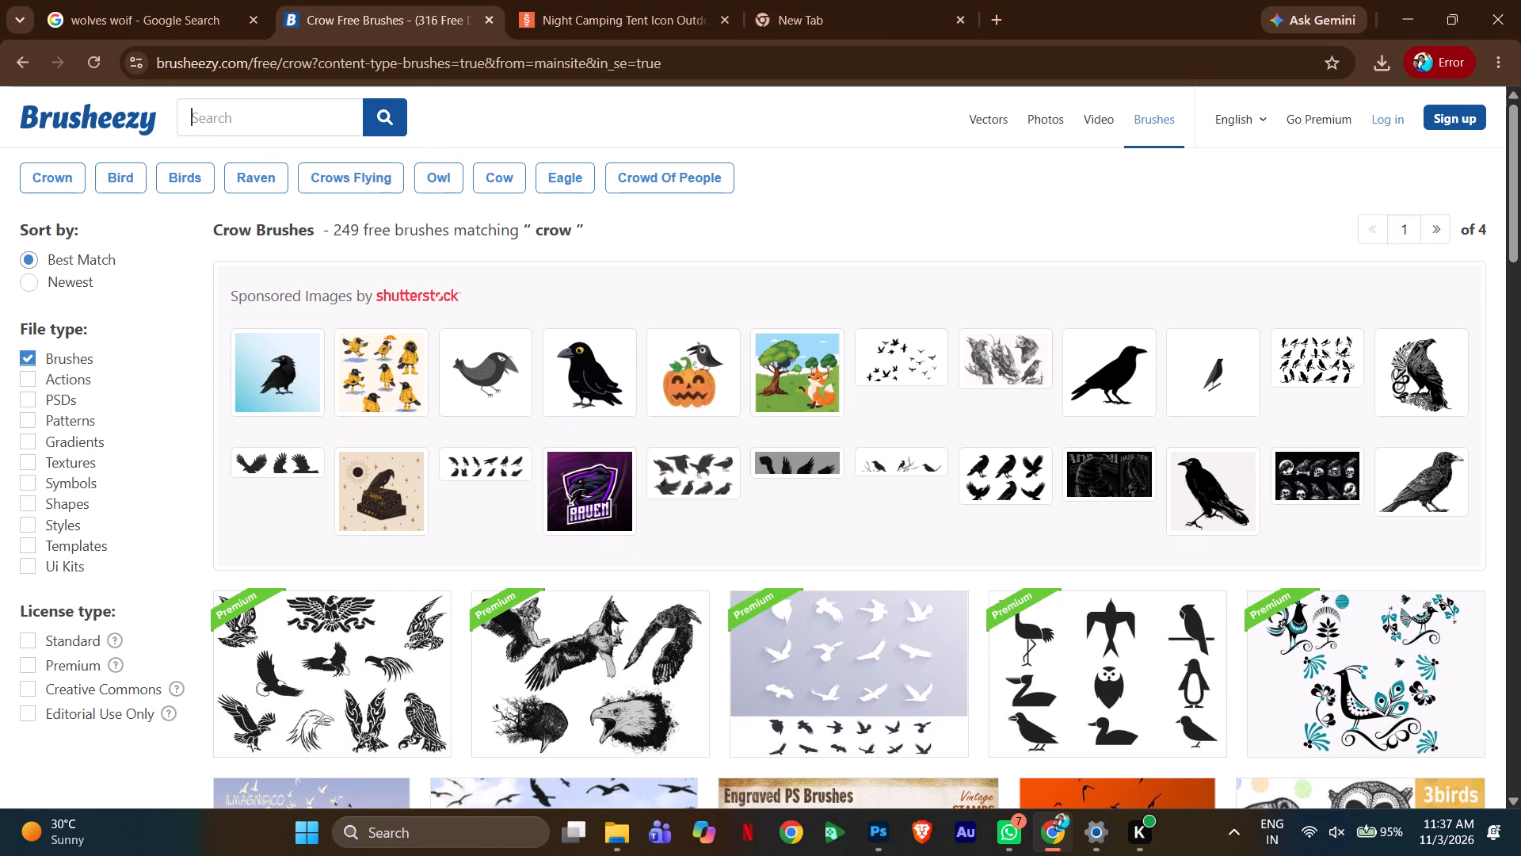
{"action": "type", "text": "home"}
{"action": "key", "text": "Return"}
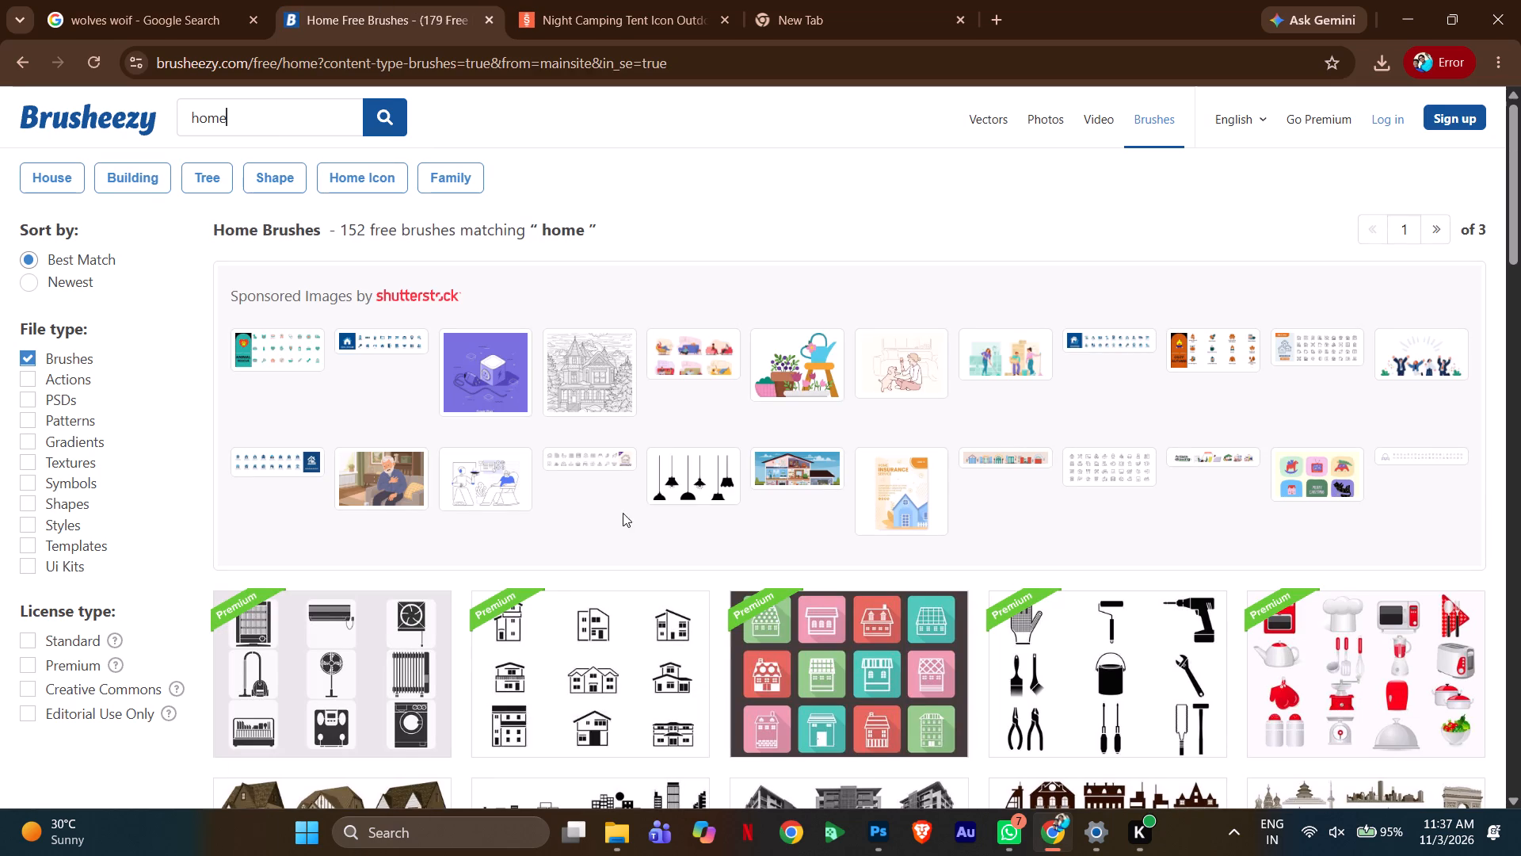
Look over the first page of home brush results for suitable house artwork.
{"action": "scroll", "coordinate": [705, 678], "scroll_direction": "down", "scroll_amount": 7}
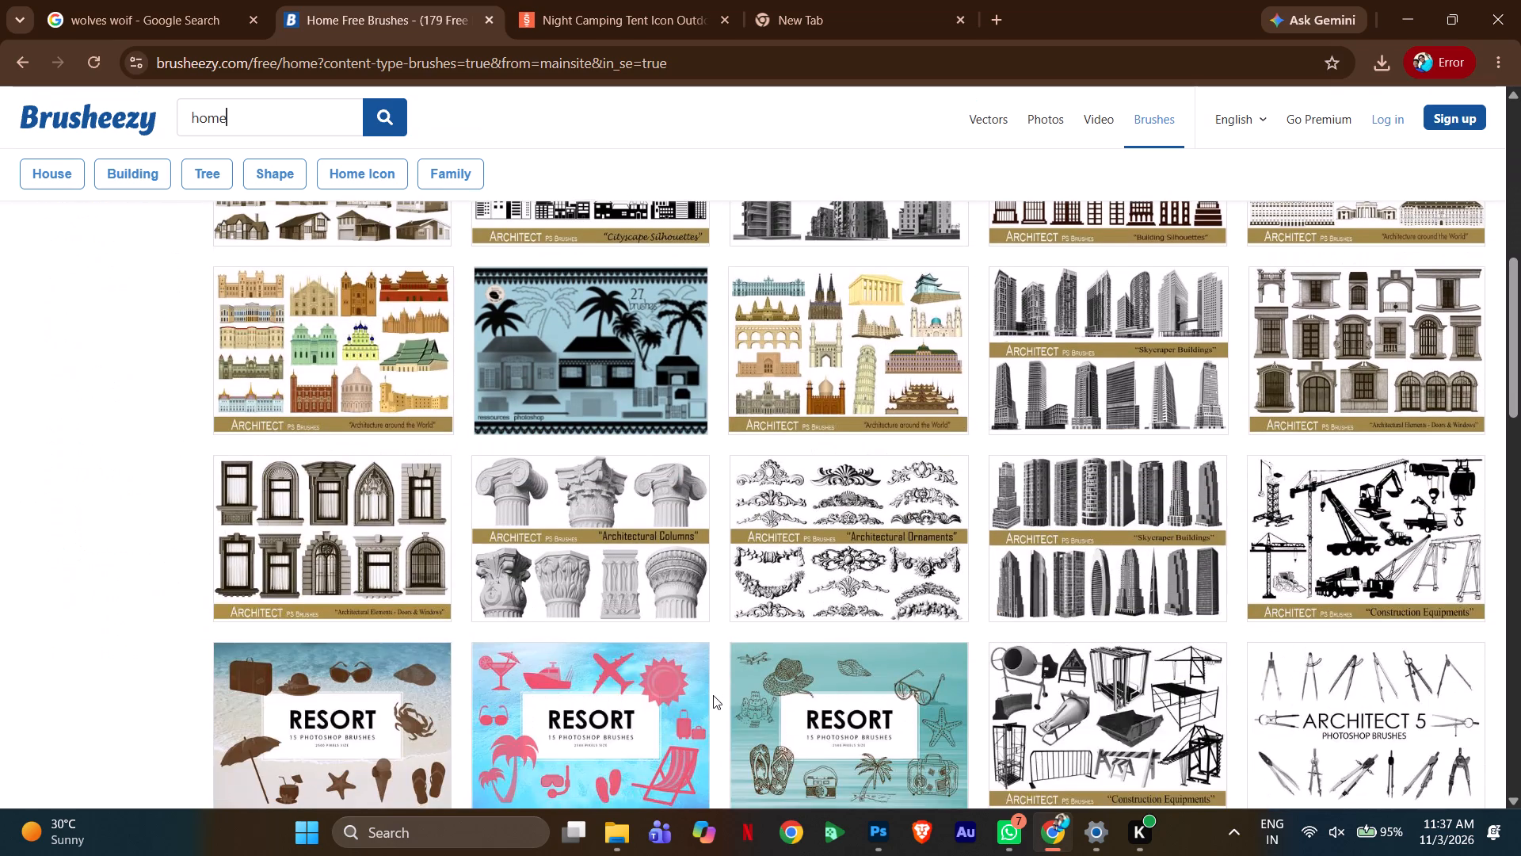
{"action": "scroll", "coordinate": [592, 597], "scroll_direction": "down", "scroll_amount": 5}
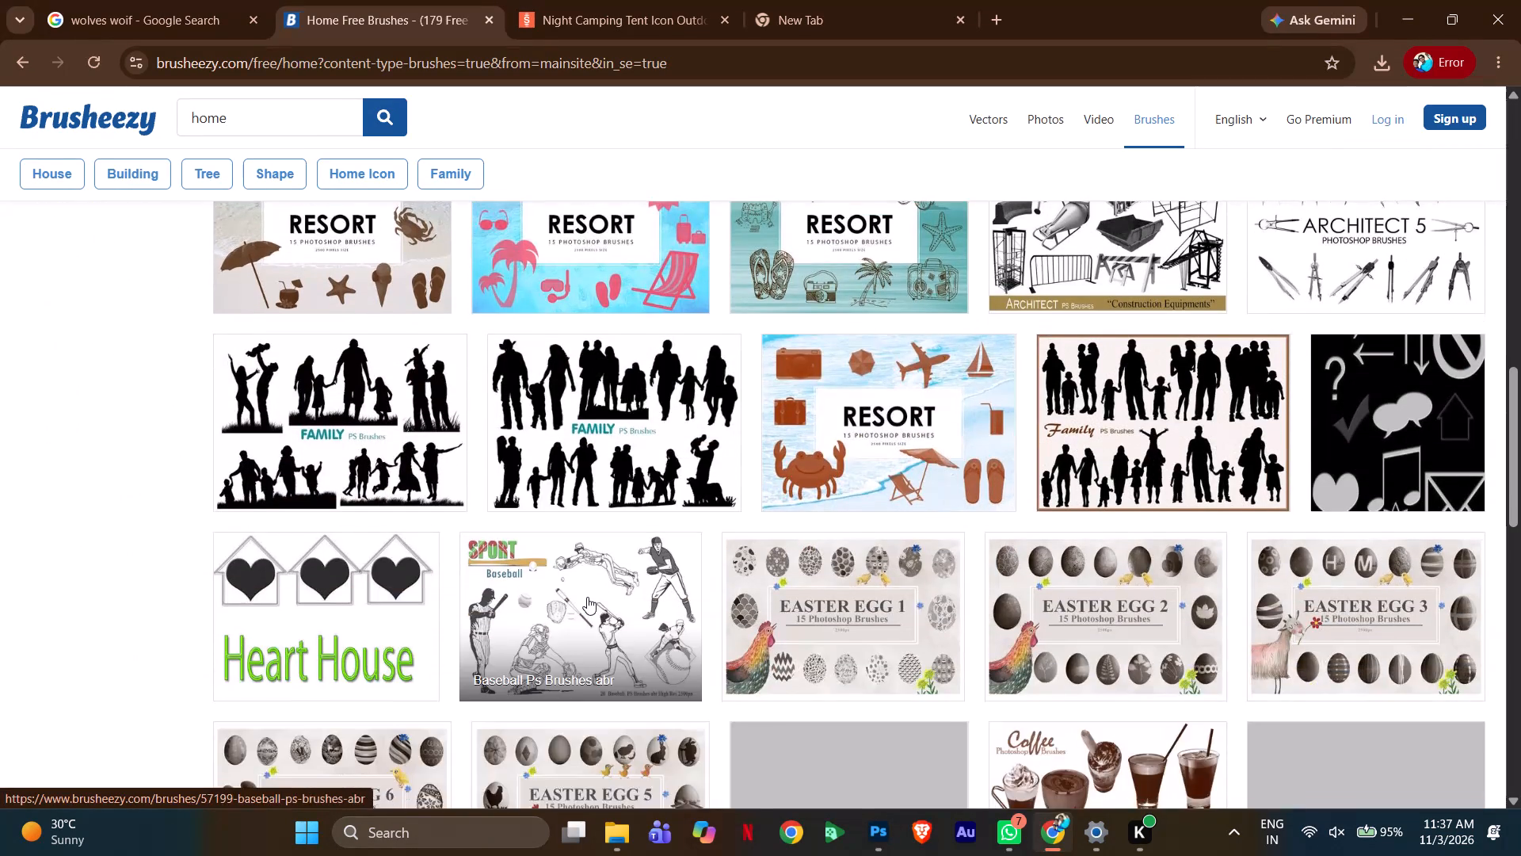
{"action": "scroll", "coordinate": [587, 597], "scroll_direction": "down", "scroll_amount": 8}
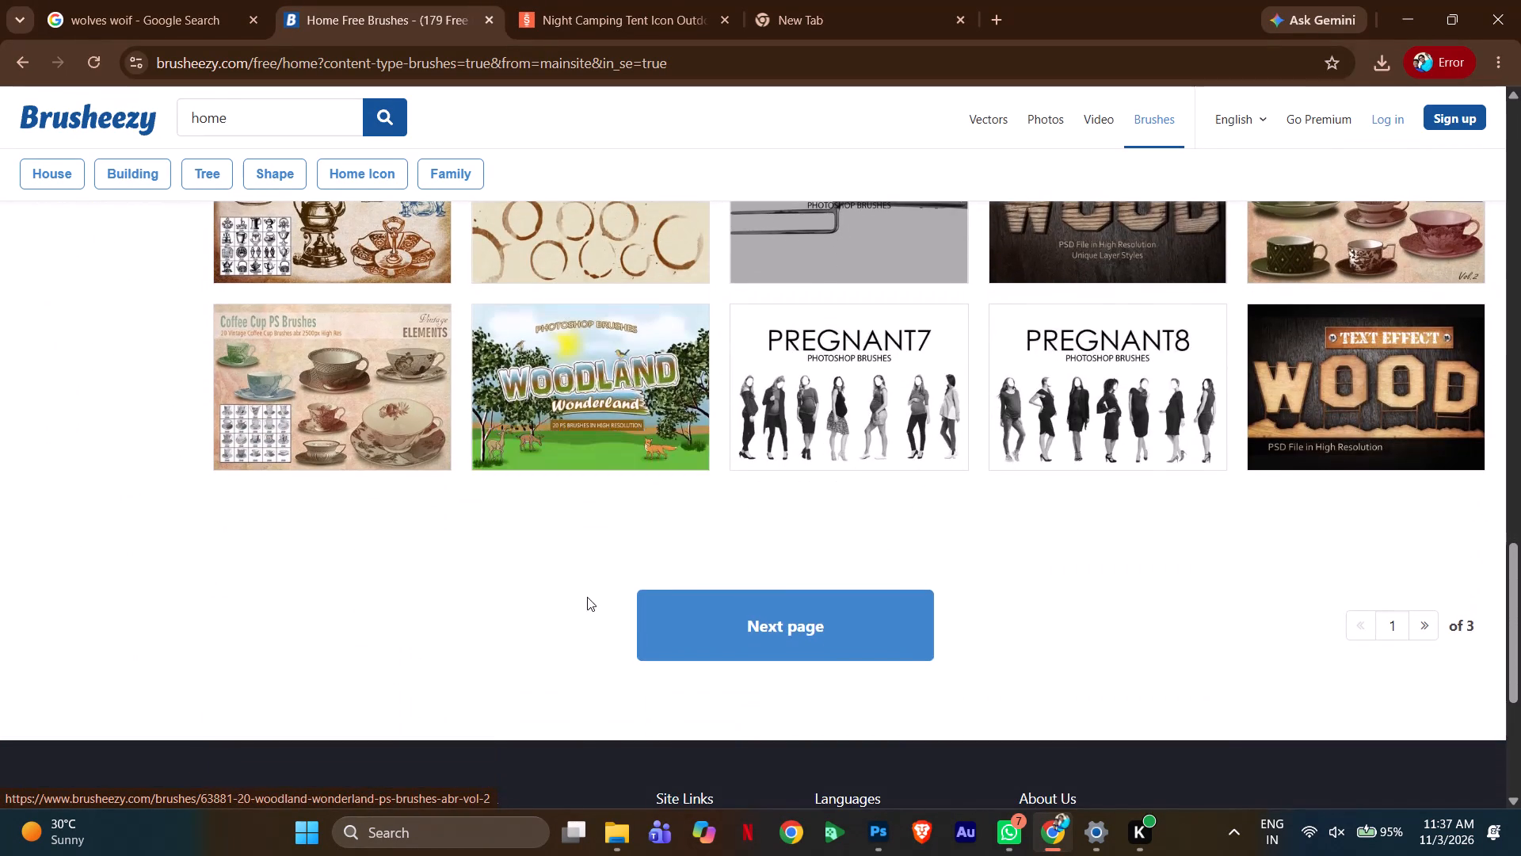
Open page 2 of the home brush results and look over all its rows.
{"action": "left_click", "coordinate": [1425, 627]}
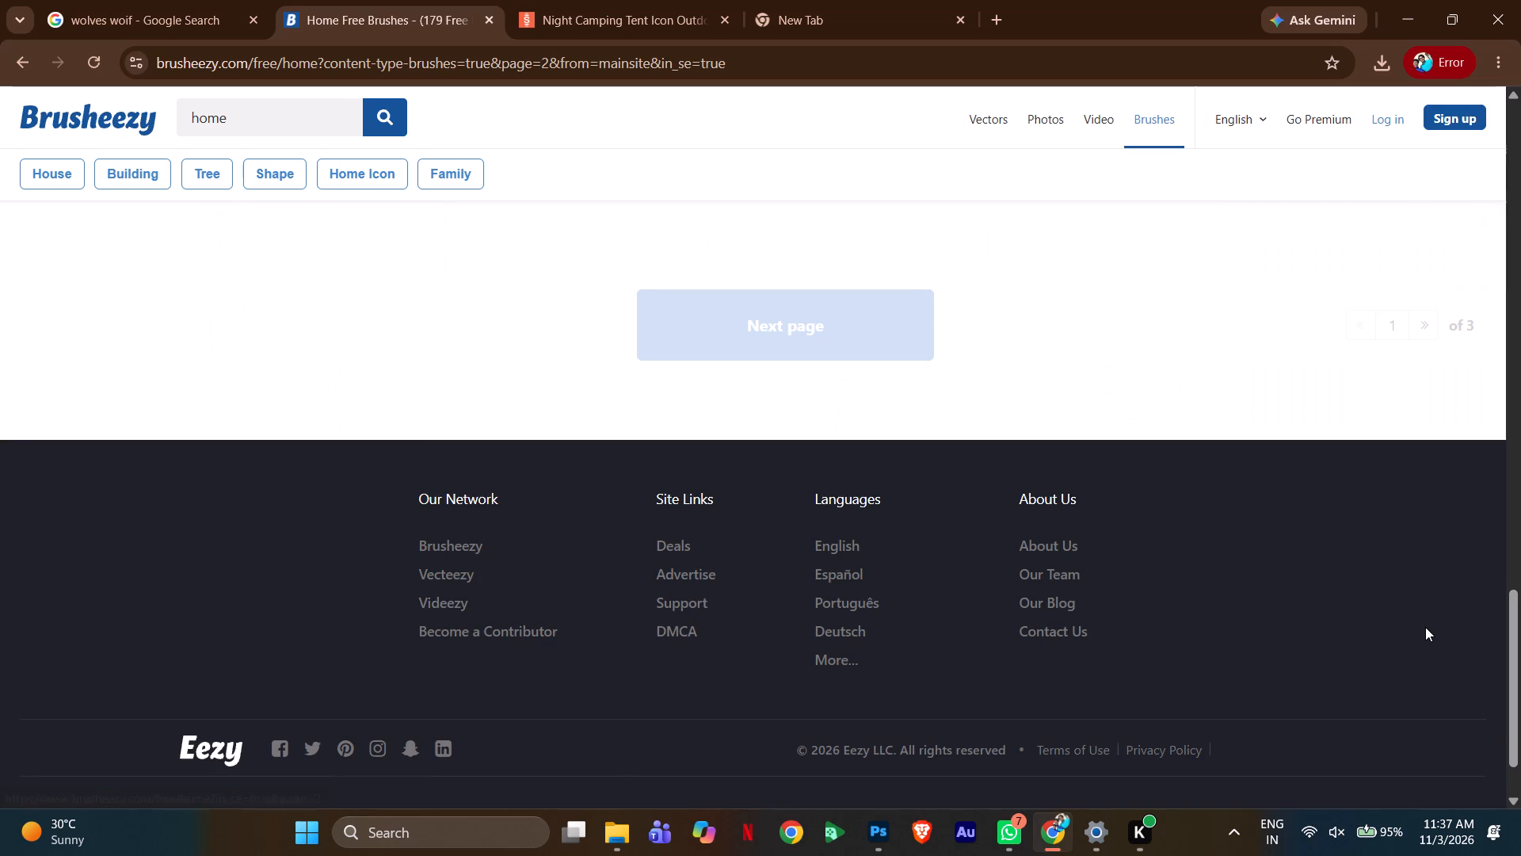
{"action": "scroll", "coordinate": [1033, 537], "scroll_direction": "down", "scroll_amount": 5}
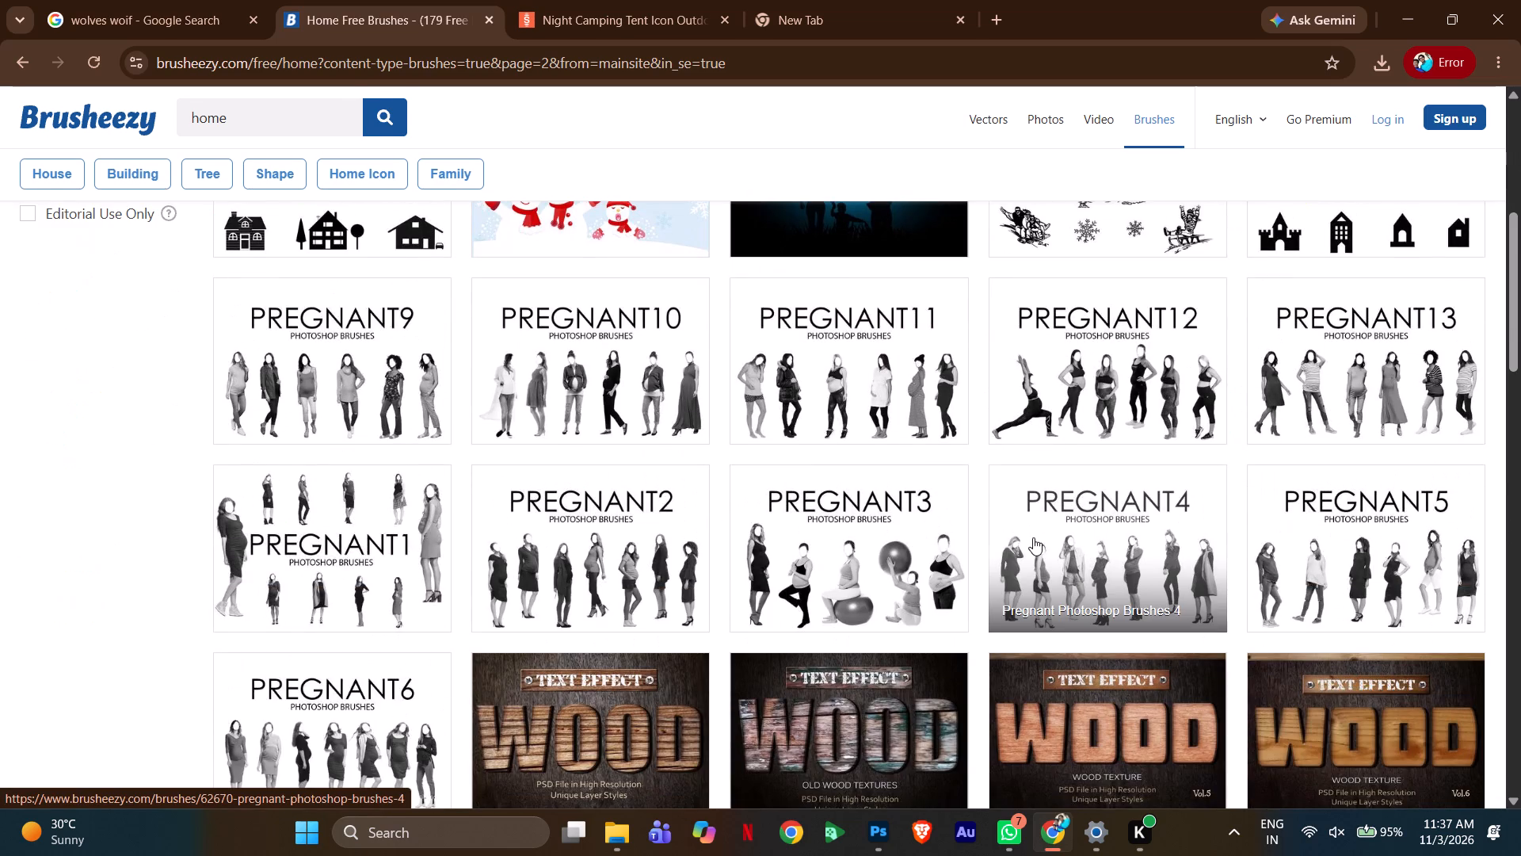
{"action": "scroll", "coordinate": [1033, 537], "scroll_direction": "up", "scroll_amount": 1}
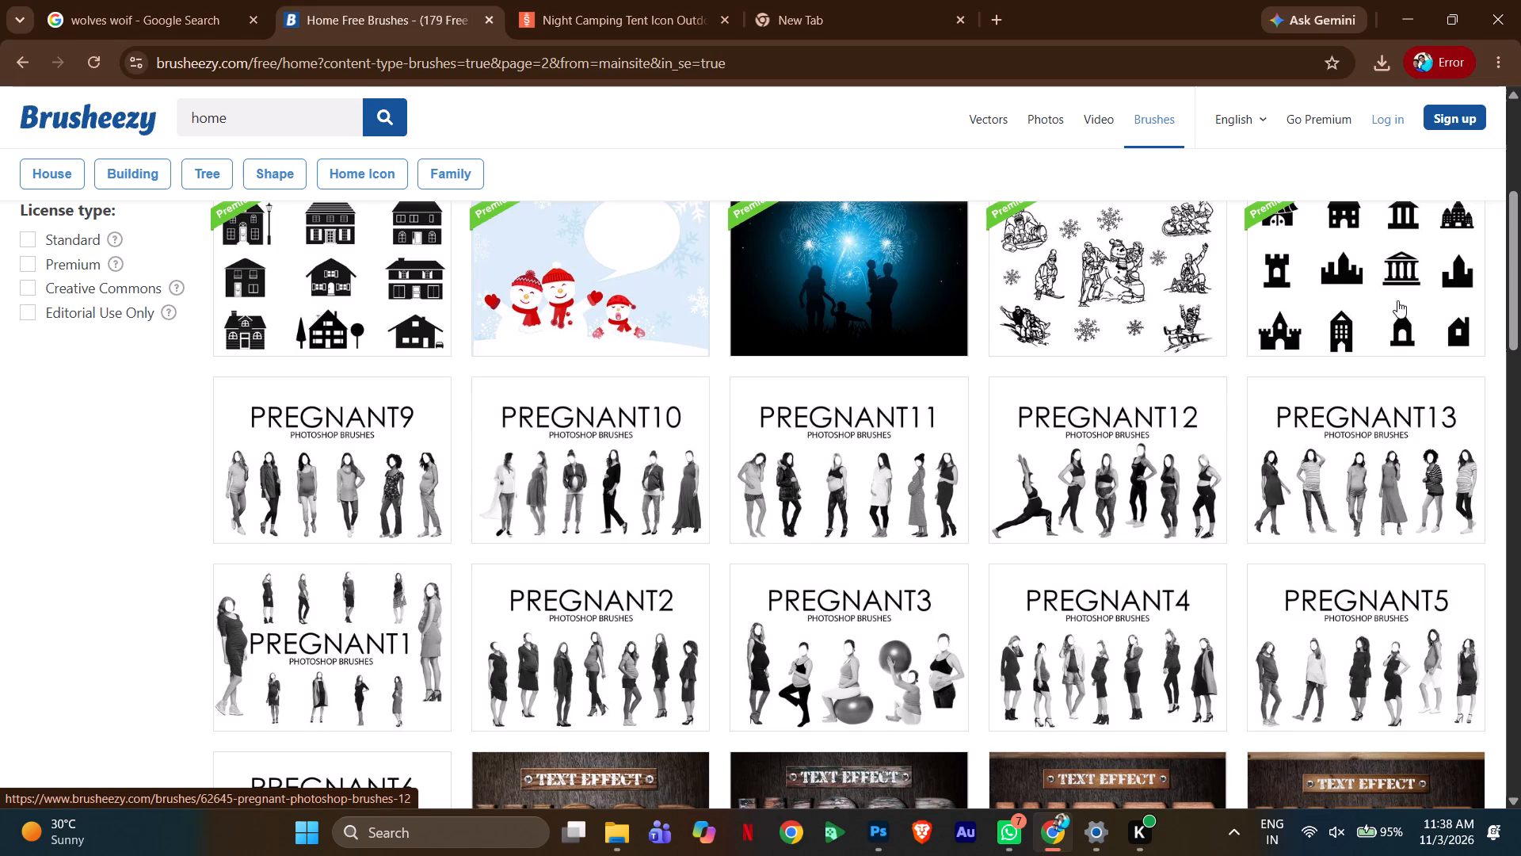
{"action": "scroll", "coordinate": [1379, 314], "scroll_direction": "up", "scroll_amount": 1}
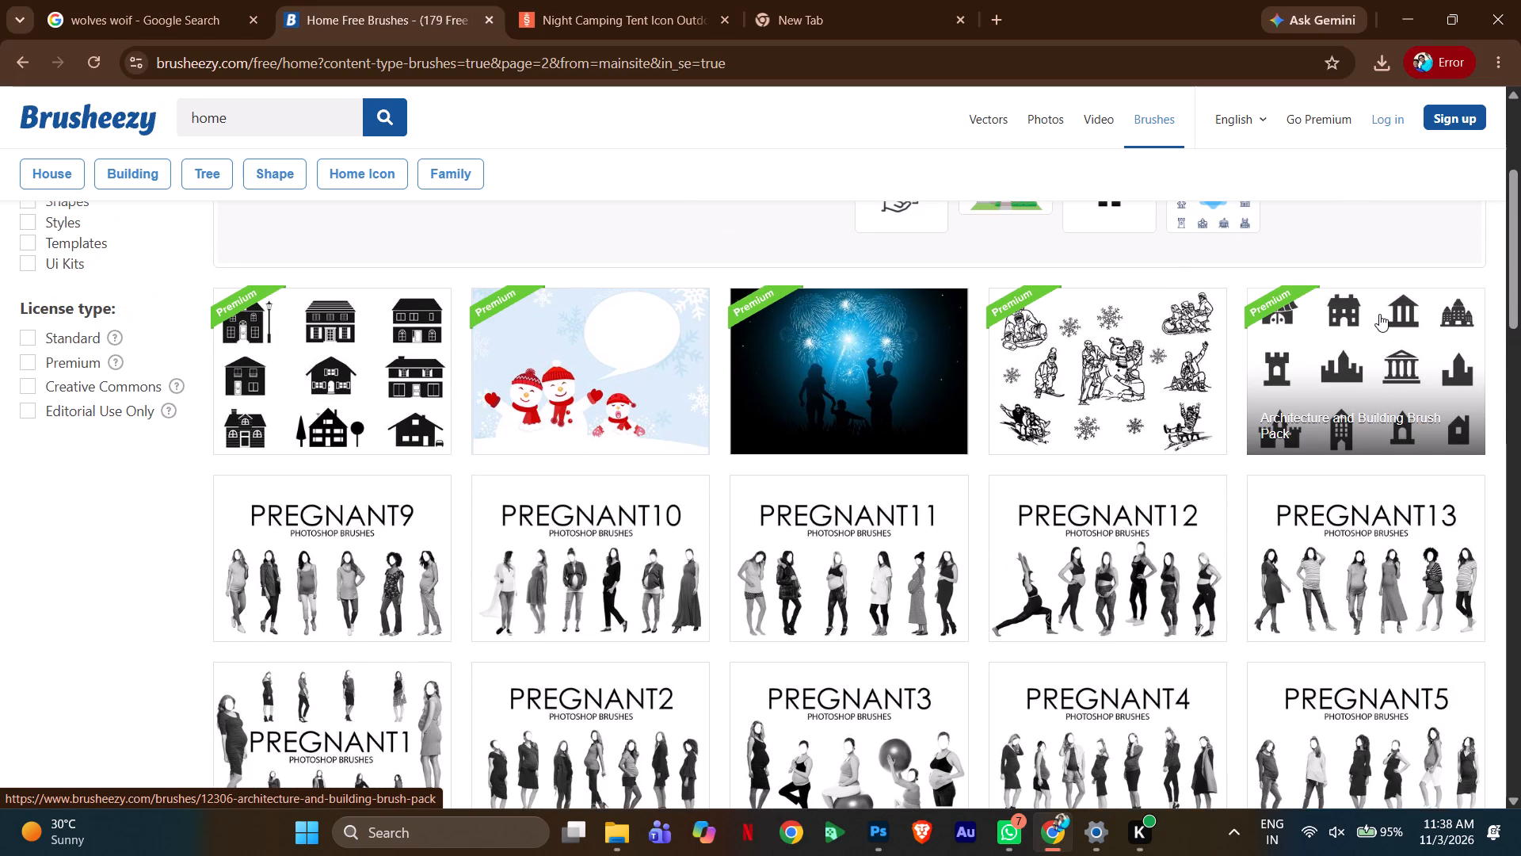
{"action": "scroll", "coordinate": [1317, 334], "scroll_direction": "up", "scroll_amount": 1}
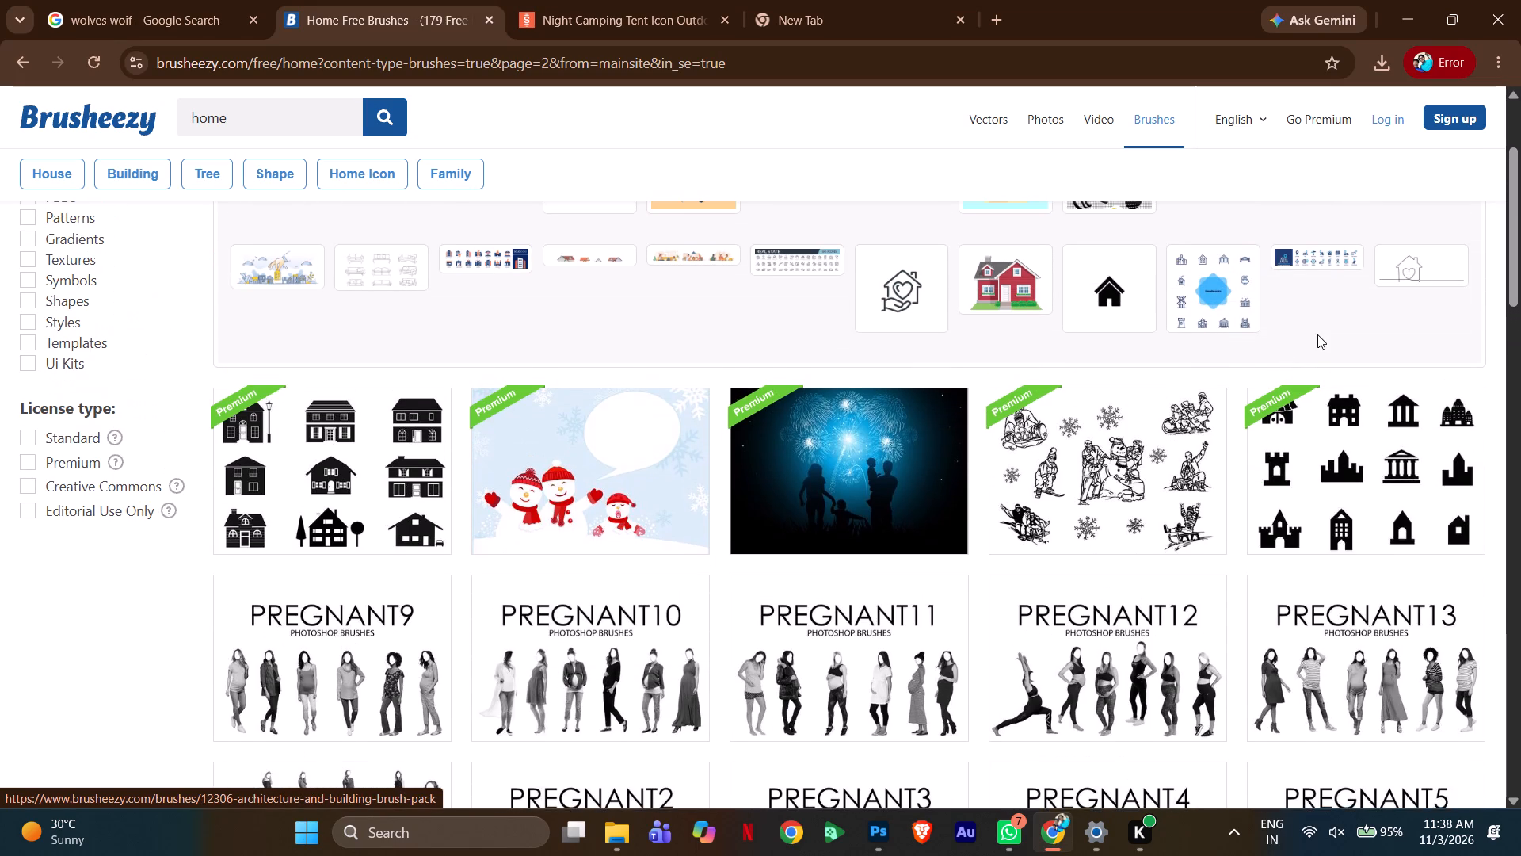
{"action": "scroll", "coordinate": [468, 596], "scroll_direction": "down", "scroll_amount": 11}
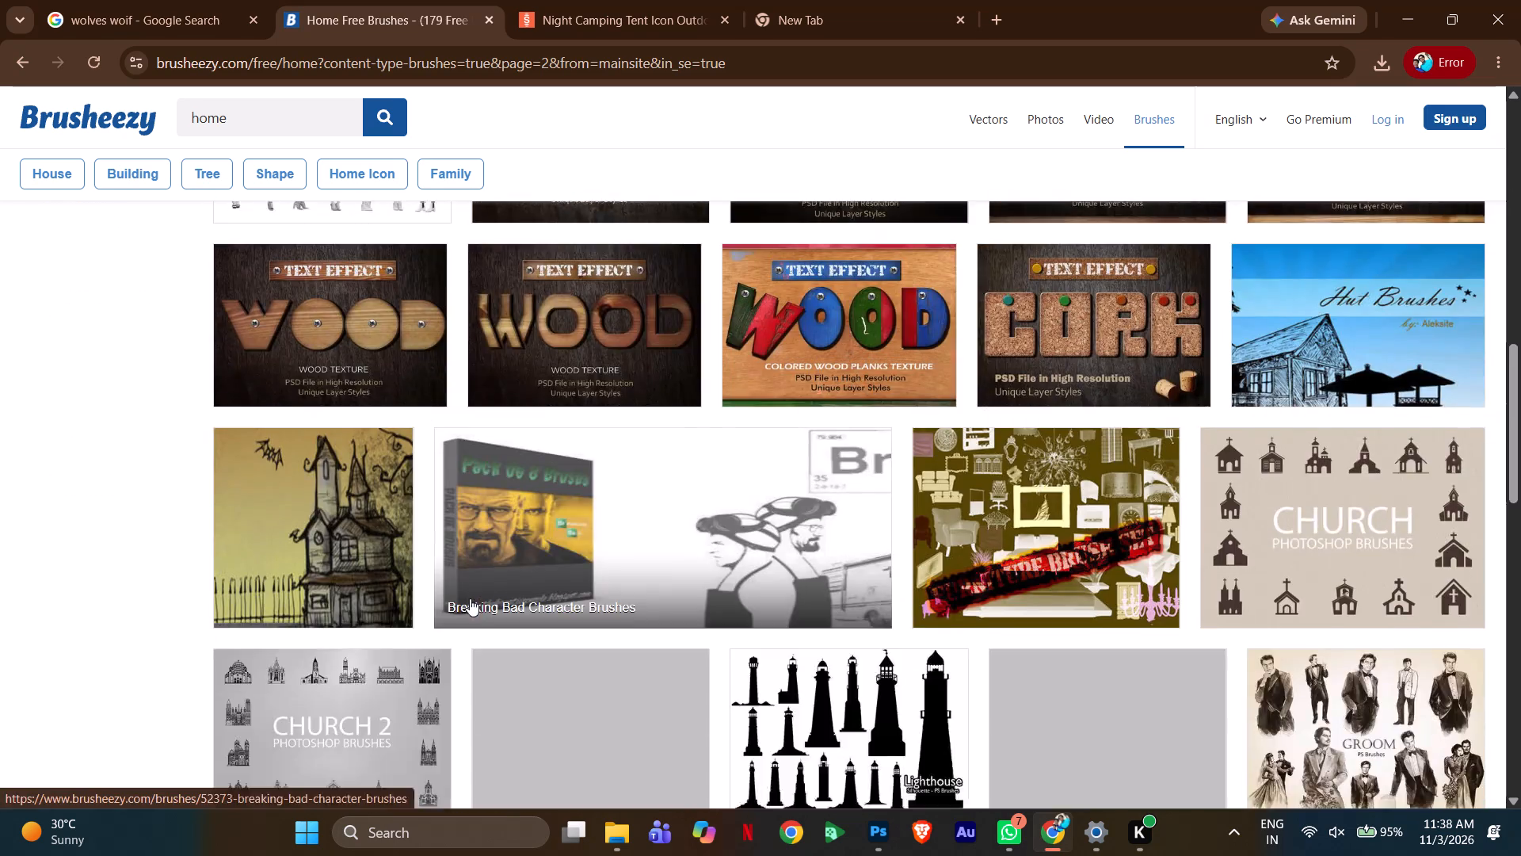
{"action": "scroll", "coordinate": [470, 598], "scroll_direction": "down", "scroll_amount": 10}
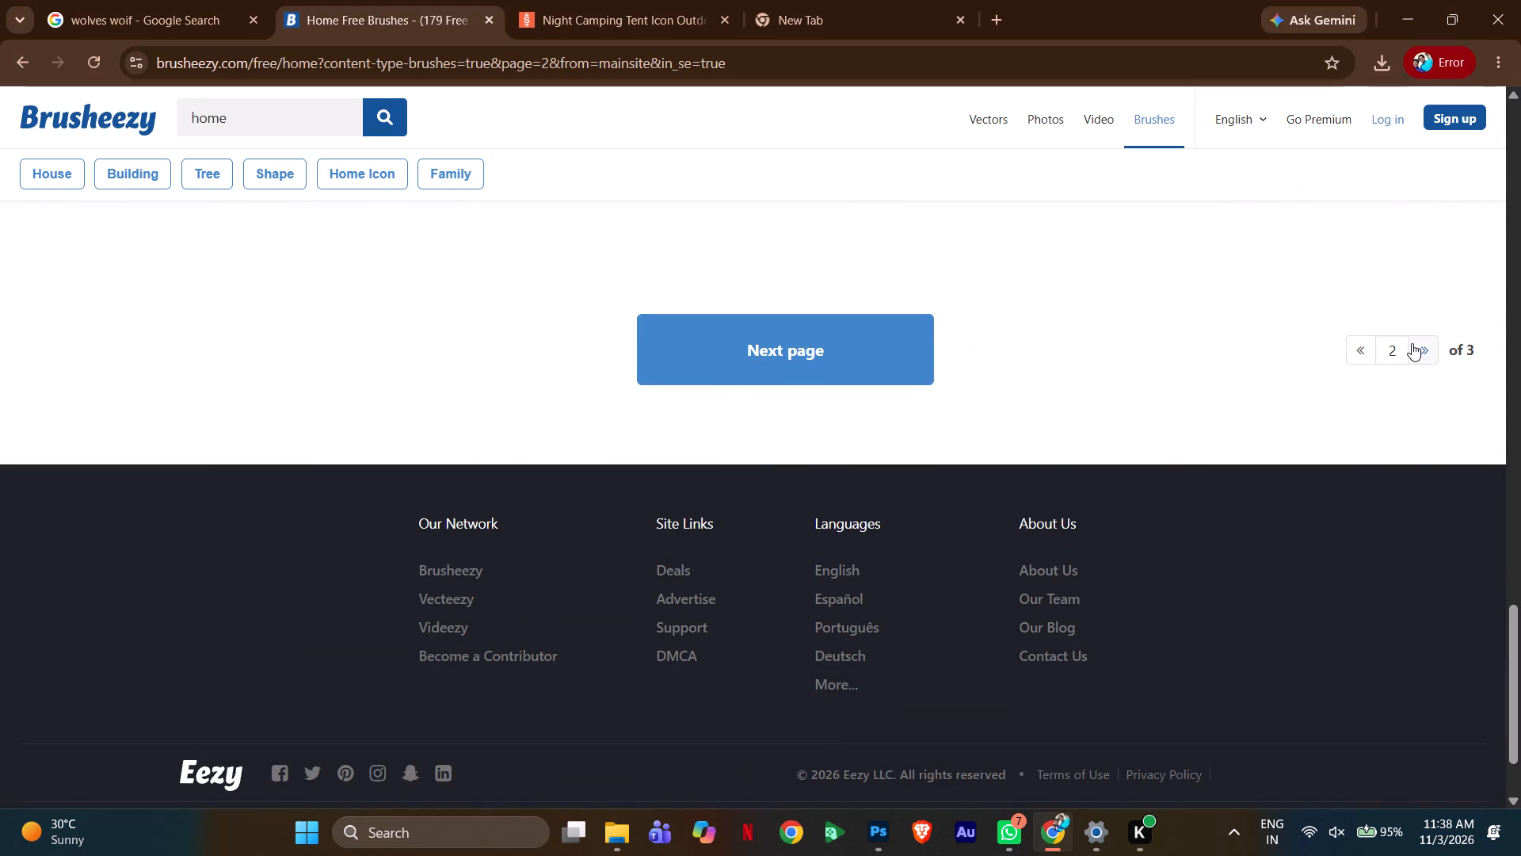
Open page 3 of the home brush results and look over its brush packs.
{"action": "left_click", "coordinate": [1416, 346]}
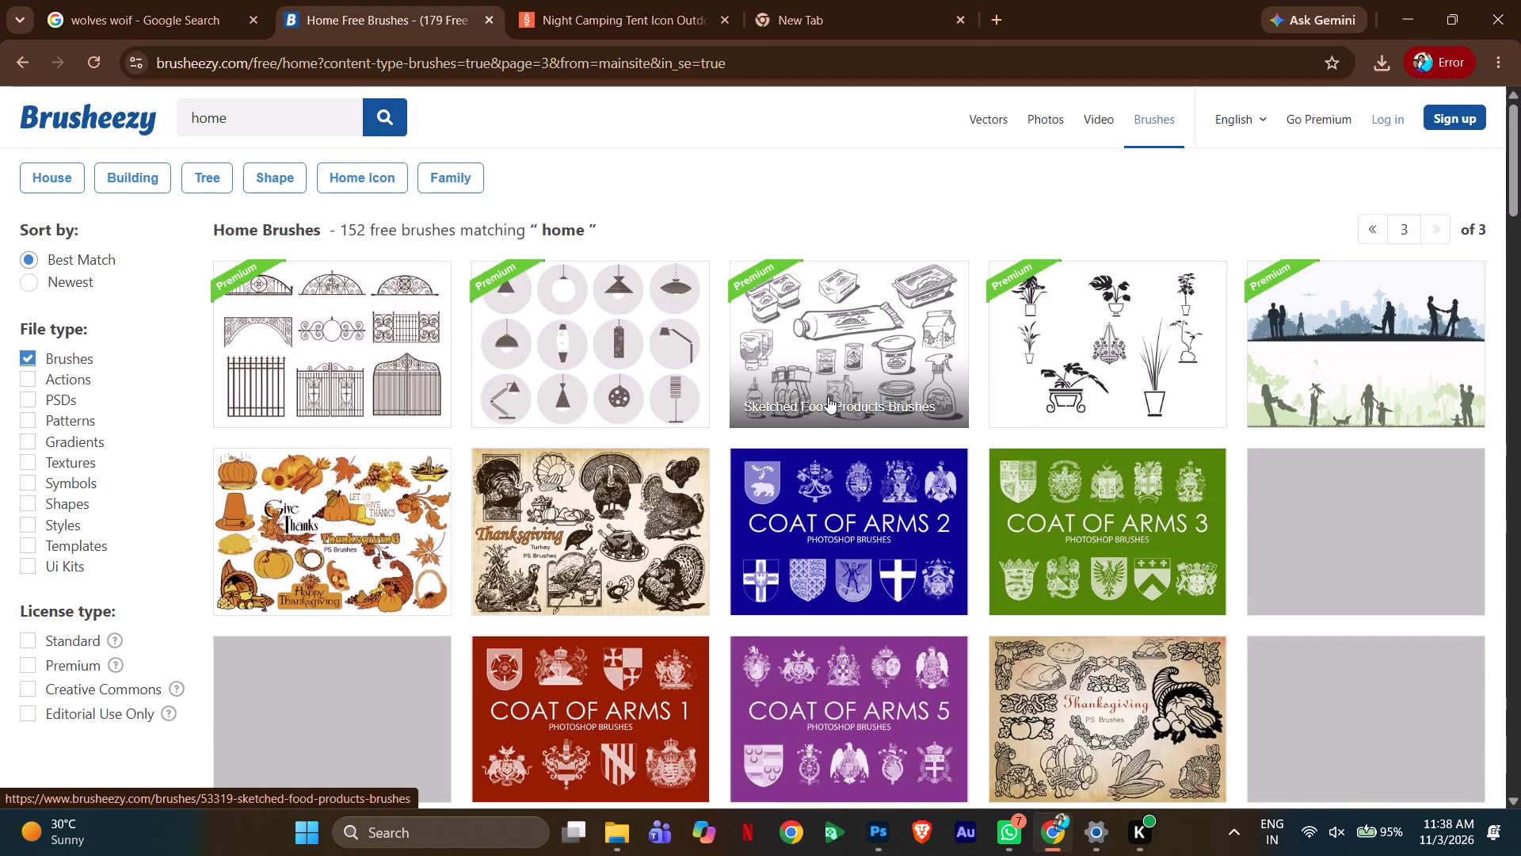
{"action": "scroll", "coordinate": [828, 396], "scroll_direction": "up", "scroll_amount": 1}
{"action": "scroll", "coordinate": [828, 396], "scroll_direction": "down", "scroll_amount": 3}
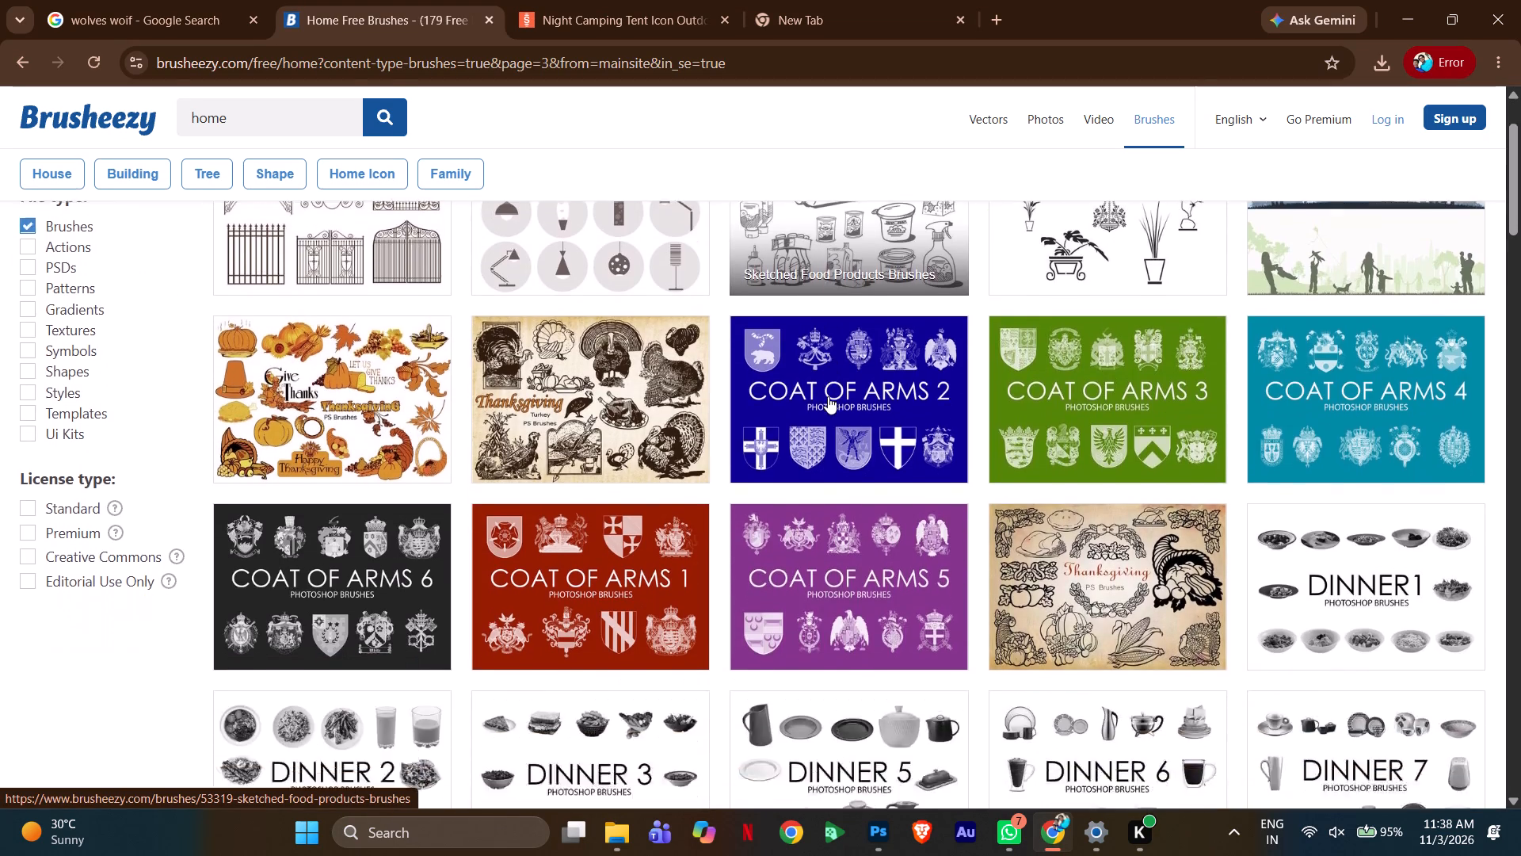
{"action": "scroll", "coordinate": [828, 396], "scroll_direction": "down", "scroll_amount": 9}
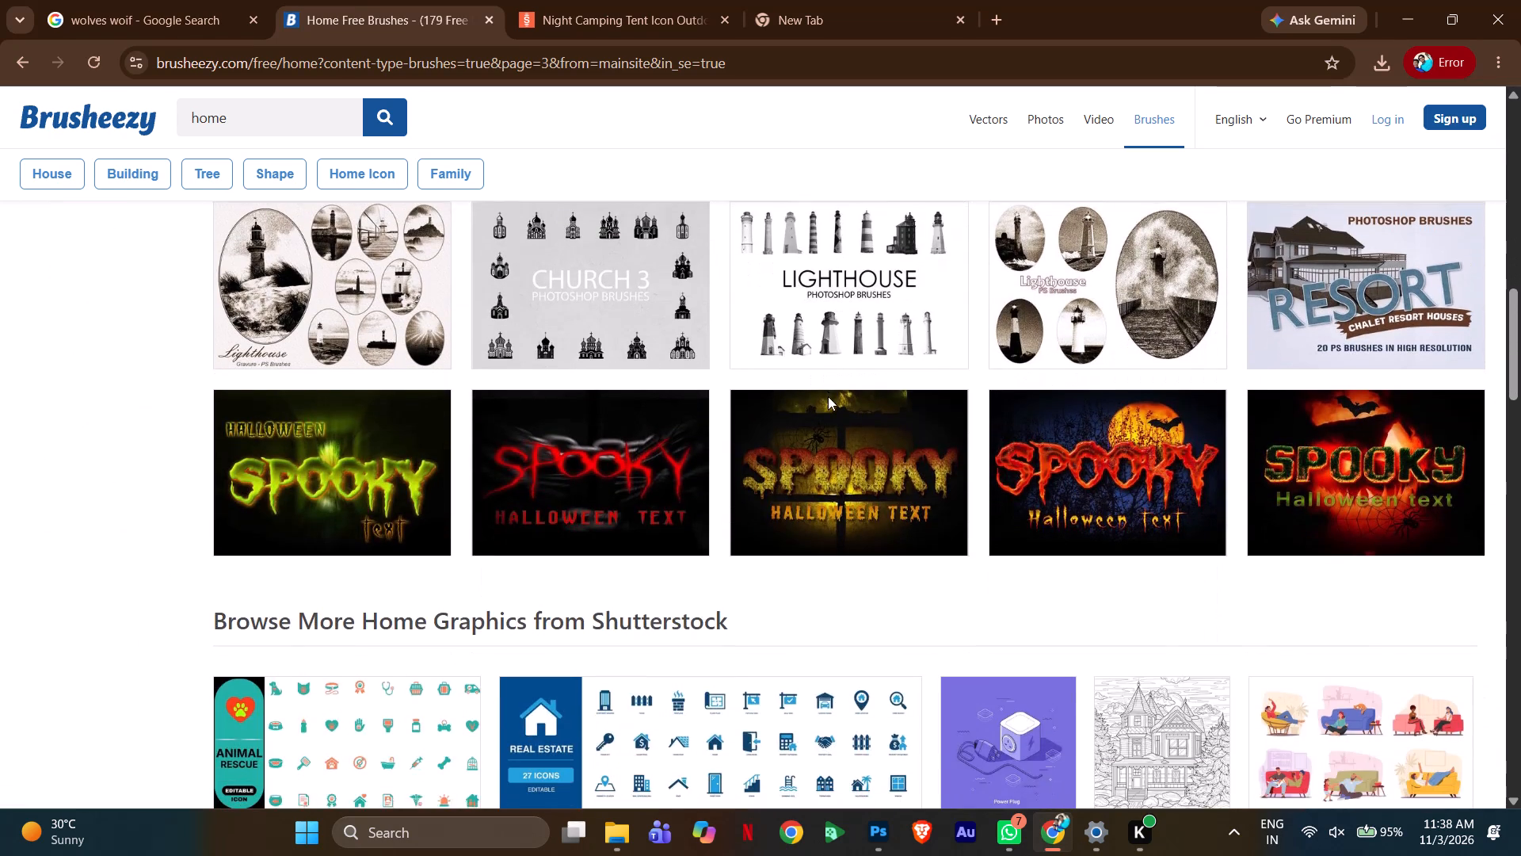
Examine the Shutterstock home graphics listed below the brush packs on page 3.
{"action": "scroll", "coordinate": [828, 396], "scroll_direction": "down", "scroll_amount": 6}
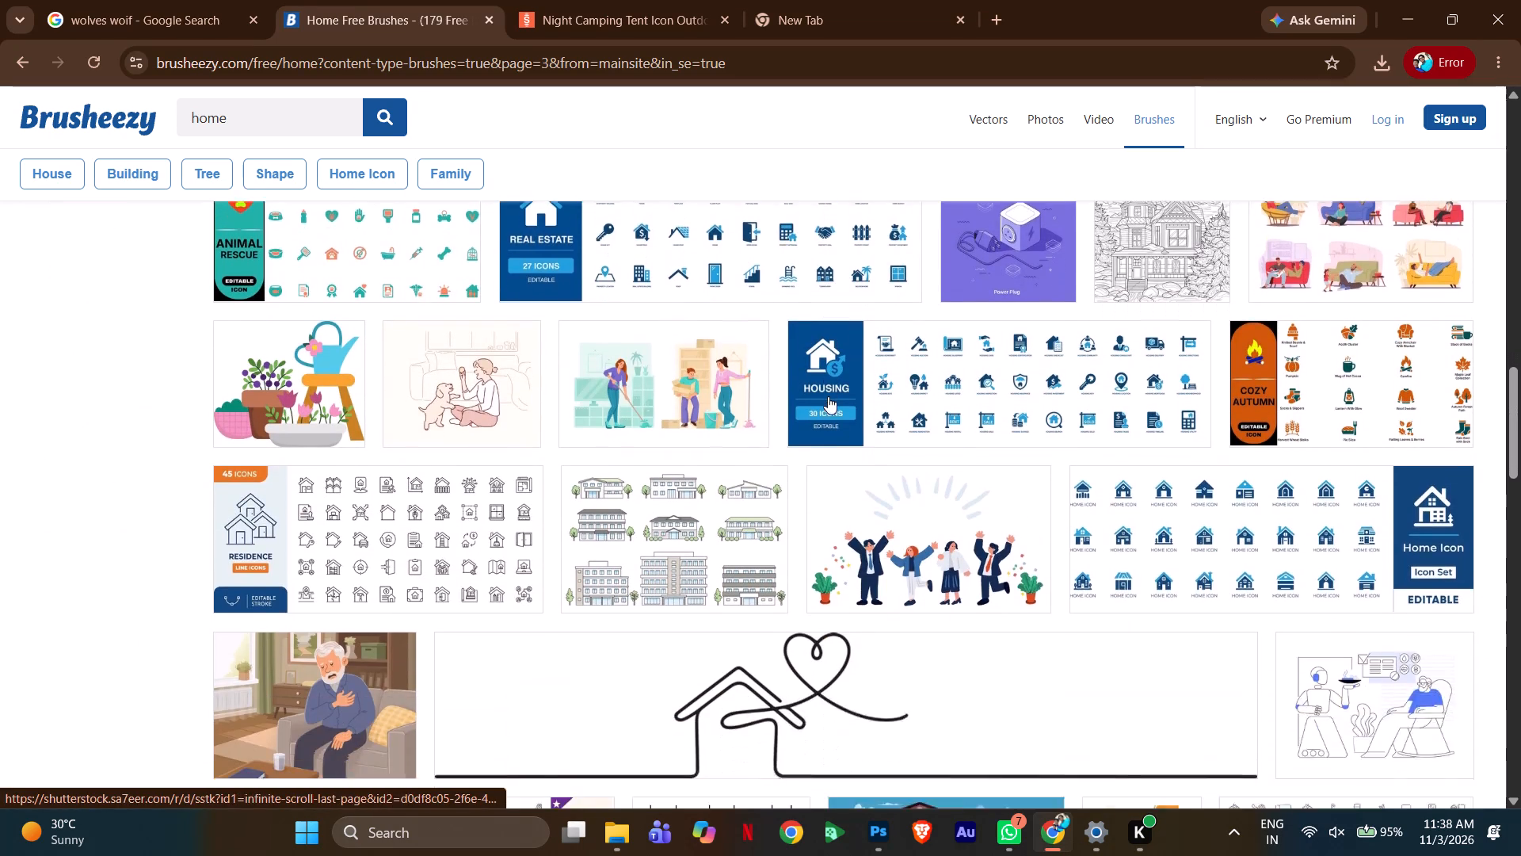
{"action": "scroll", "coordinate": [828, 396], "scroll_direction": "down", "scroll_amount": 8}
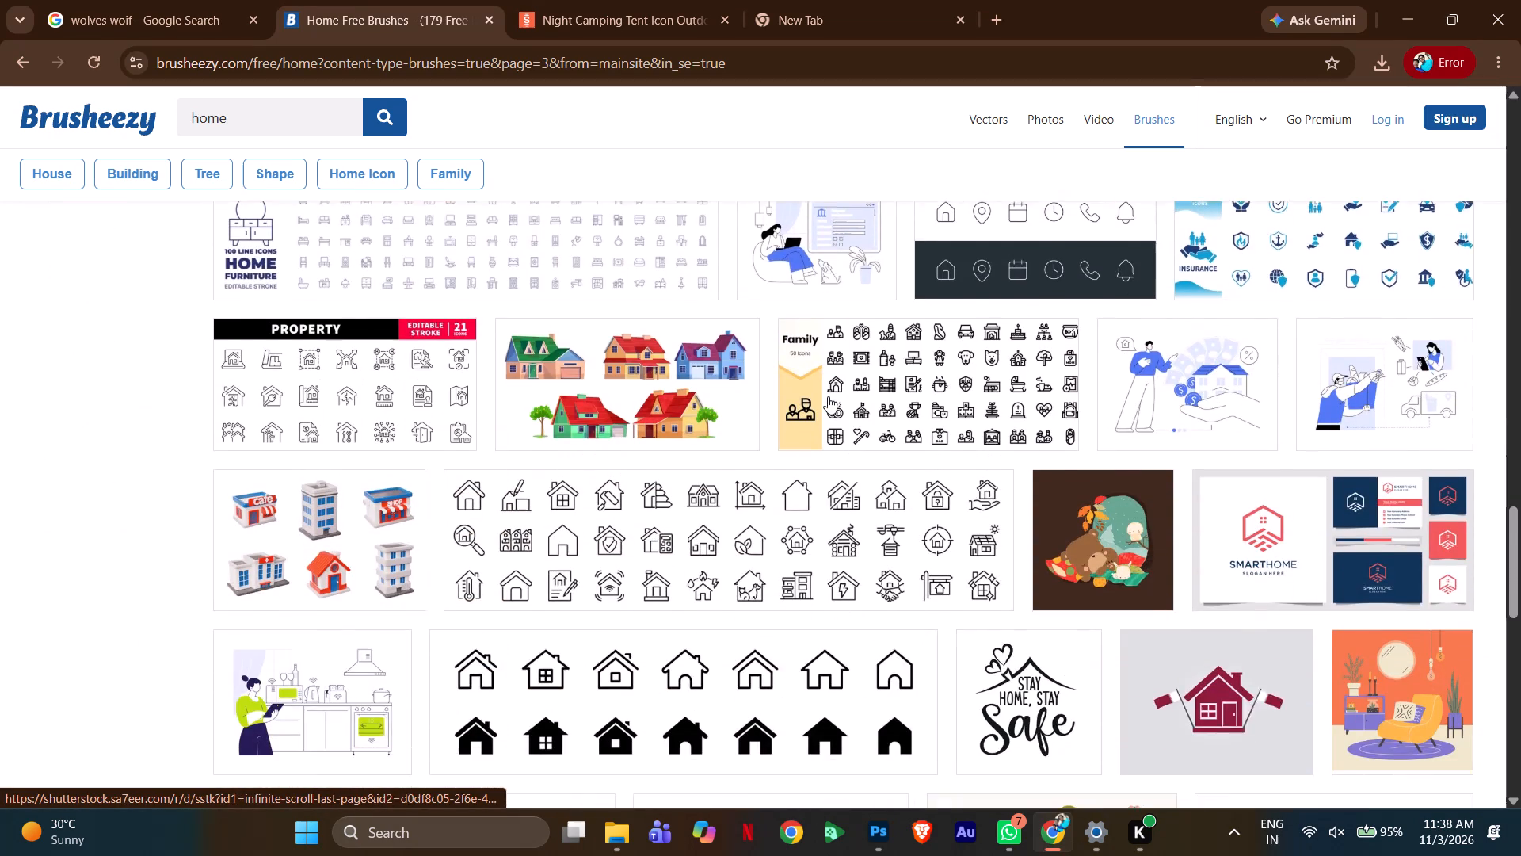
{"action": "scroll", "coordinate": [828, 396], "scroll_direction": "down", "scroll_amount": 5}
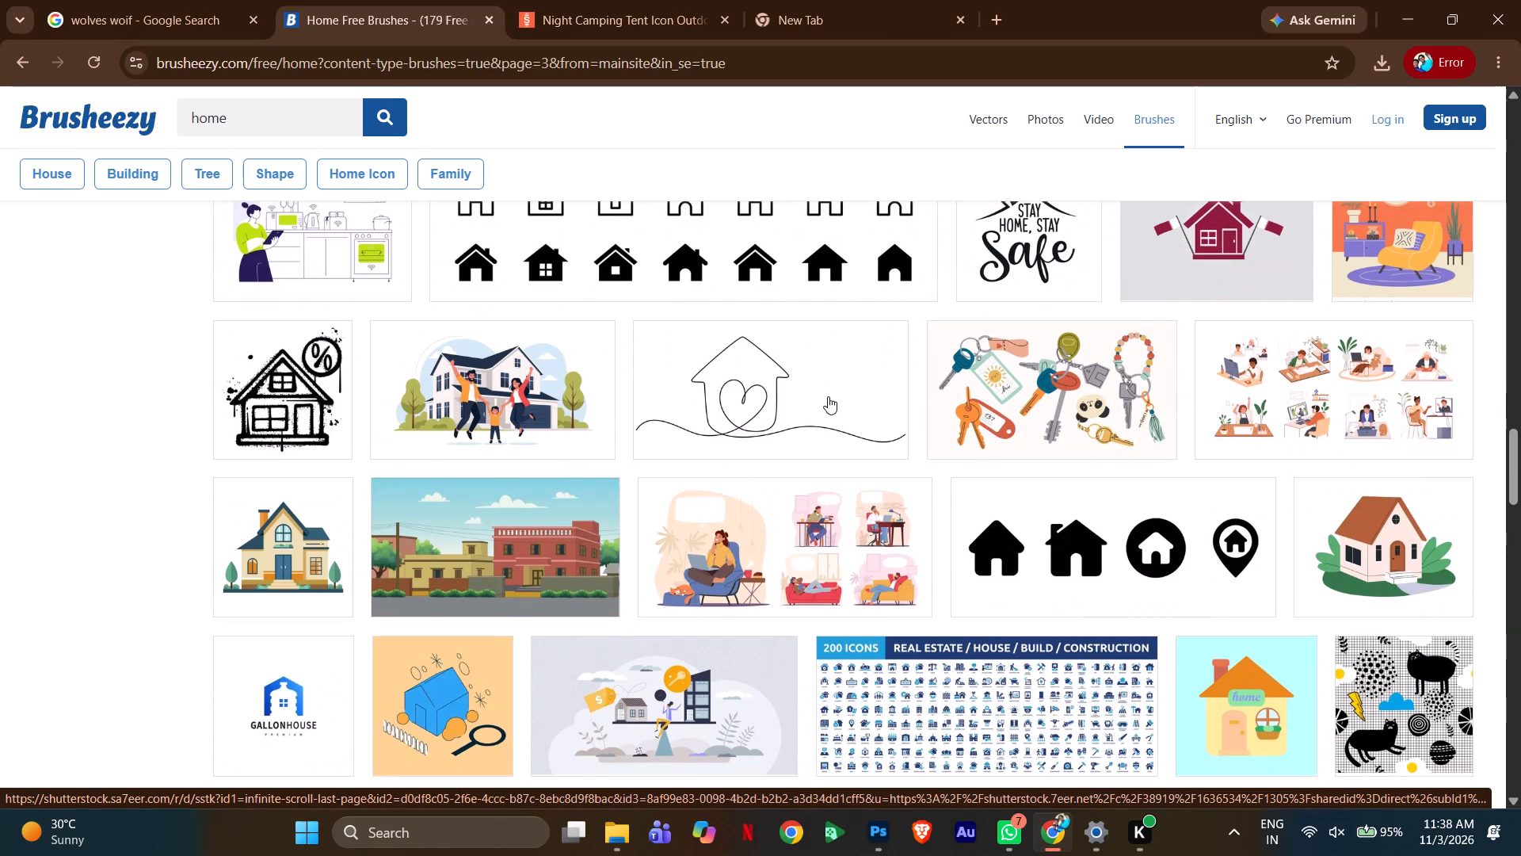
{"action": "scroll", "coordinate": [828, 396], "scroll_direction": "down", "scroll_amount": 3}
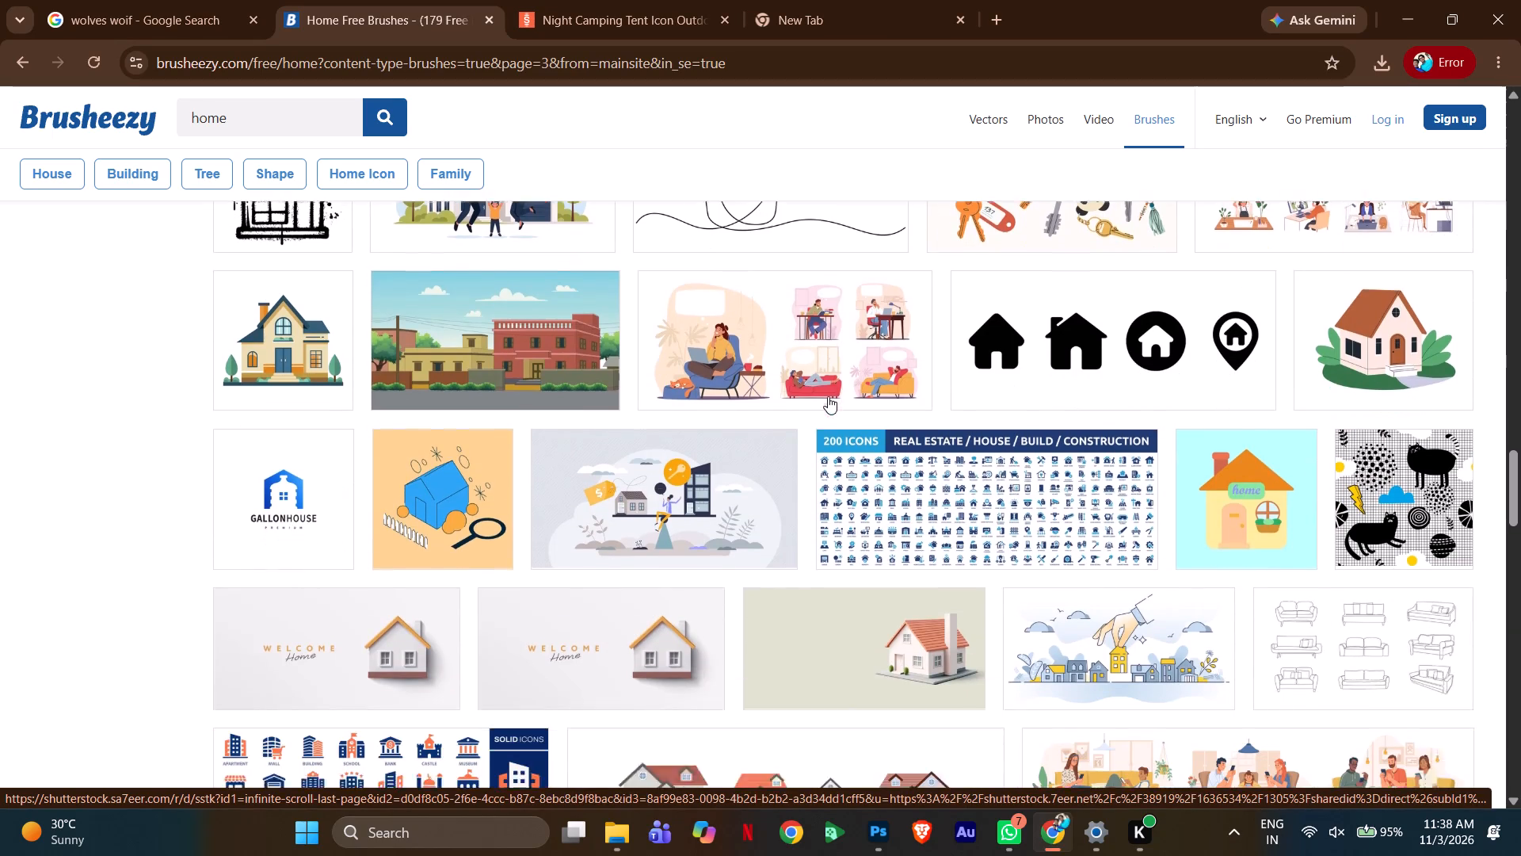
{"action": "scroll", "coordinate": [828, 396], "scroll_direction": "down", "scroll_amount": 8}
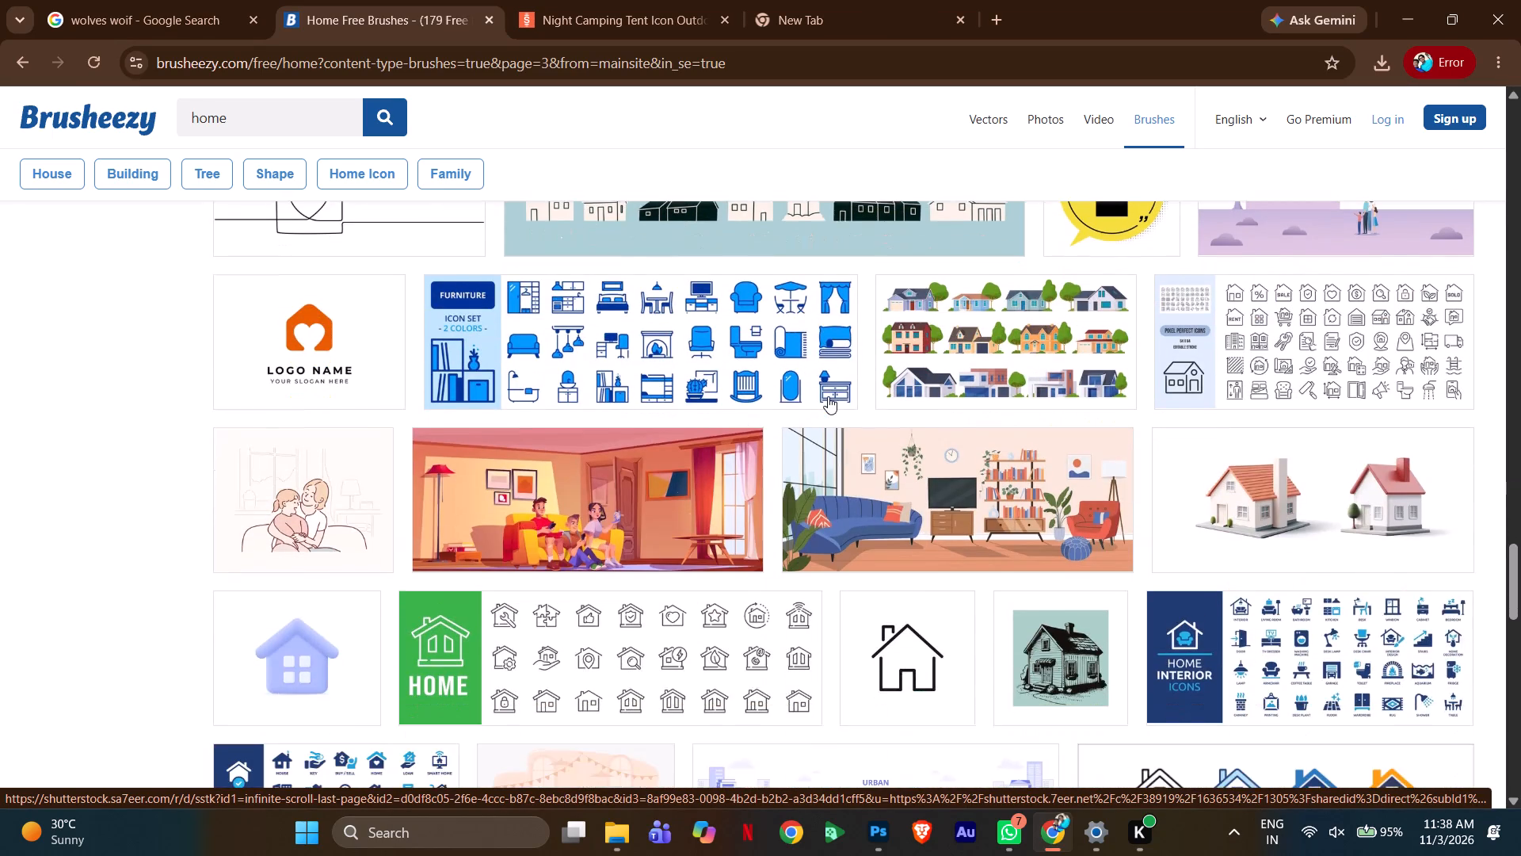
{"action": "scroll", "coordinate": [828, 396], "scroll_direction": "down", "scroll_amount": 4}
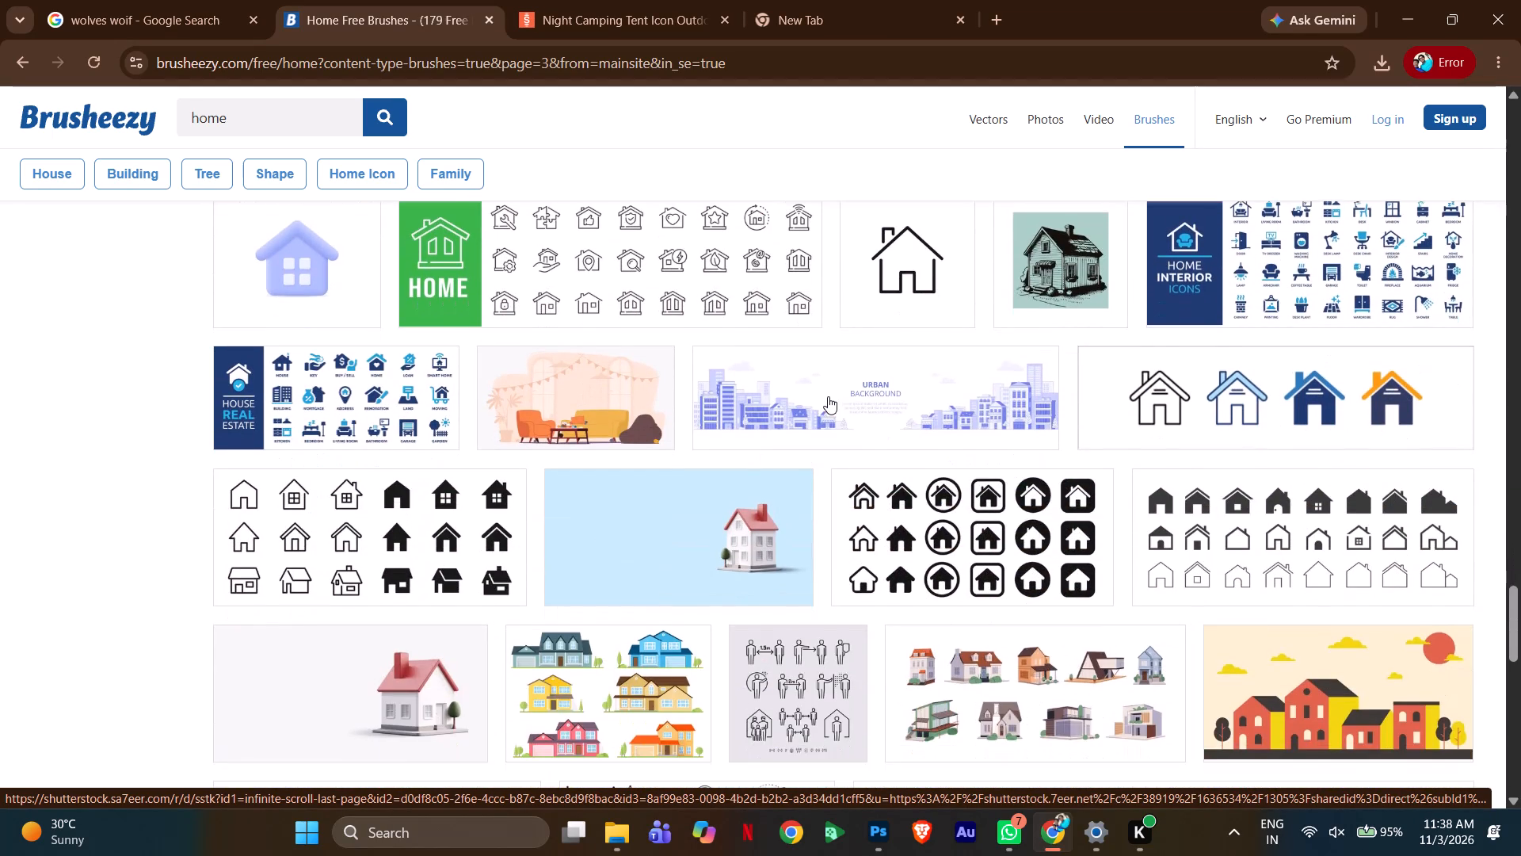
{"action": "scroll", "coordinate": [828, 396], "scroll_direction": "down", "scroll_amount": 6}
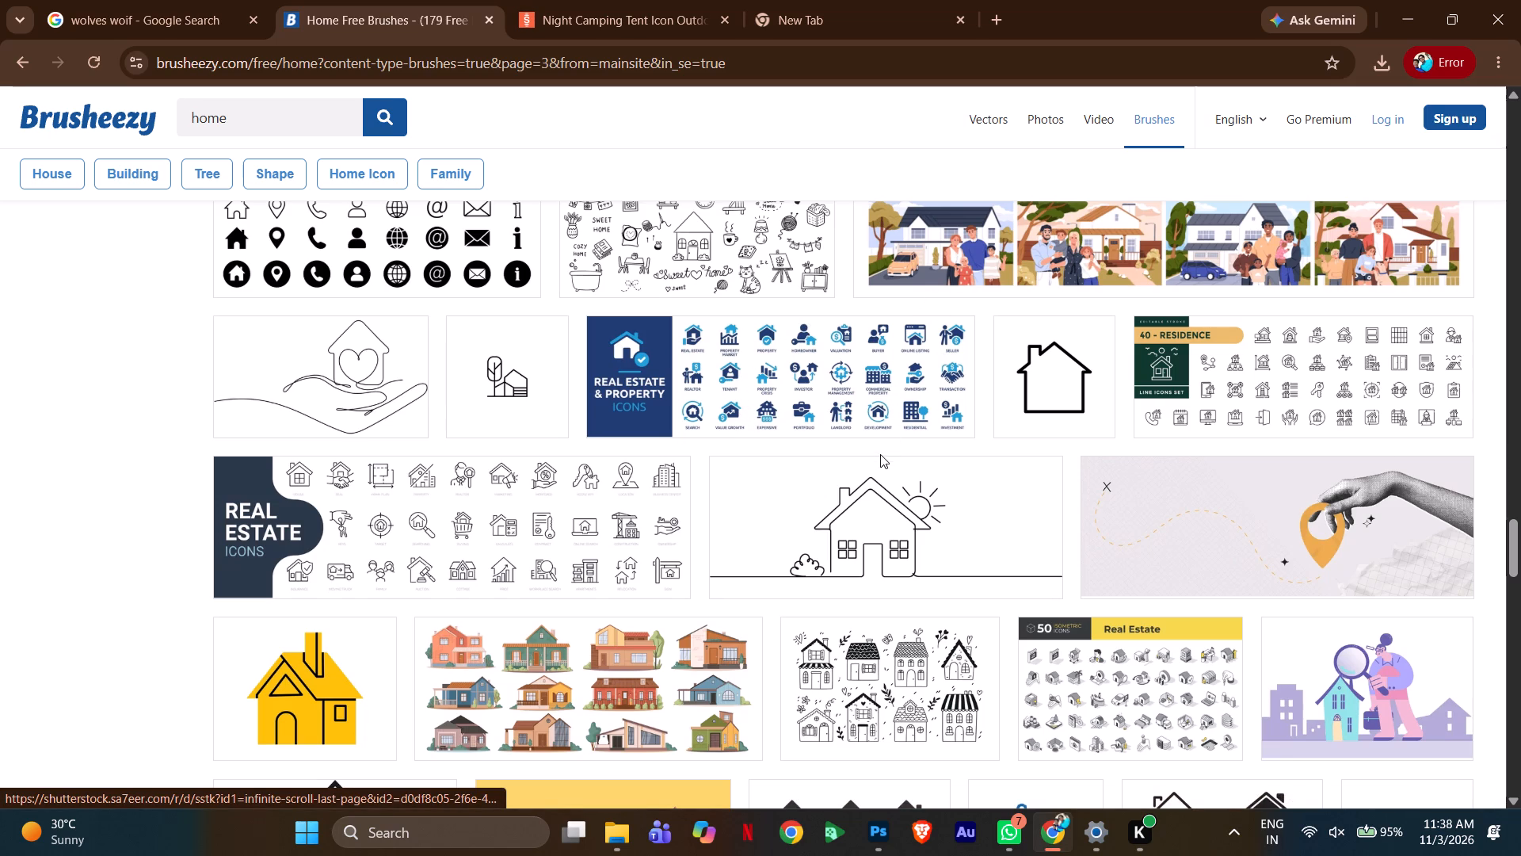
{"action": "scroll", "coordinate": [879, 456], "scroll_direction": "down", "scroll_amount": 2}
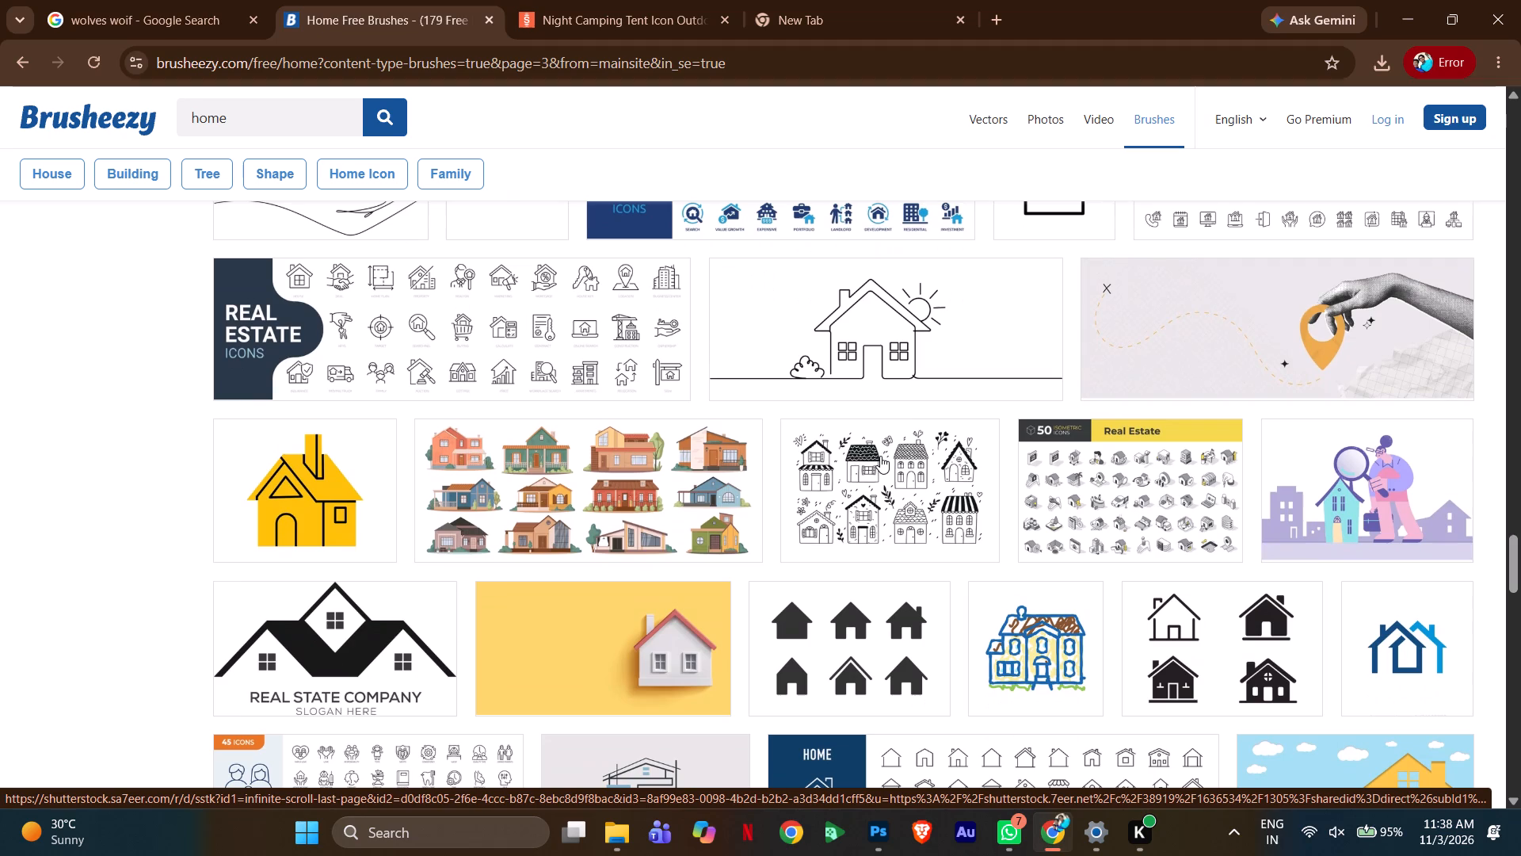
{"action": "scroll", "coordinate": [872, 457], "scroll_direction": "down", "scroll_amount": 2}
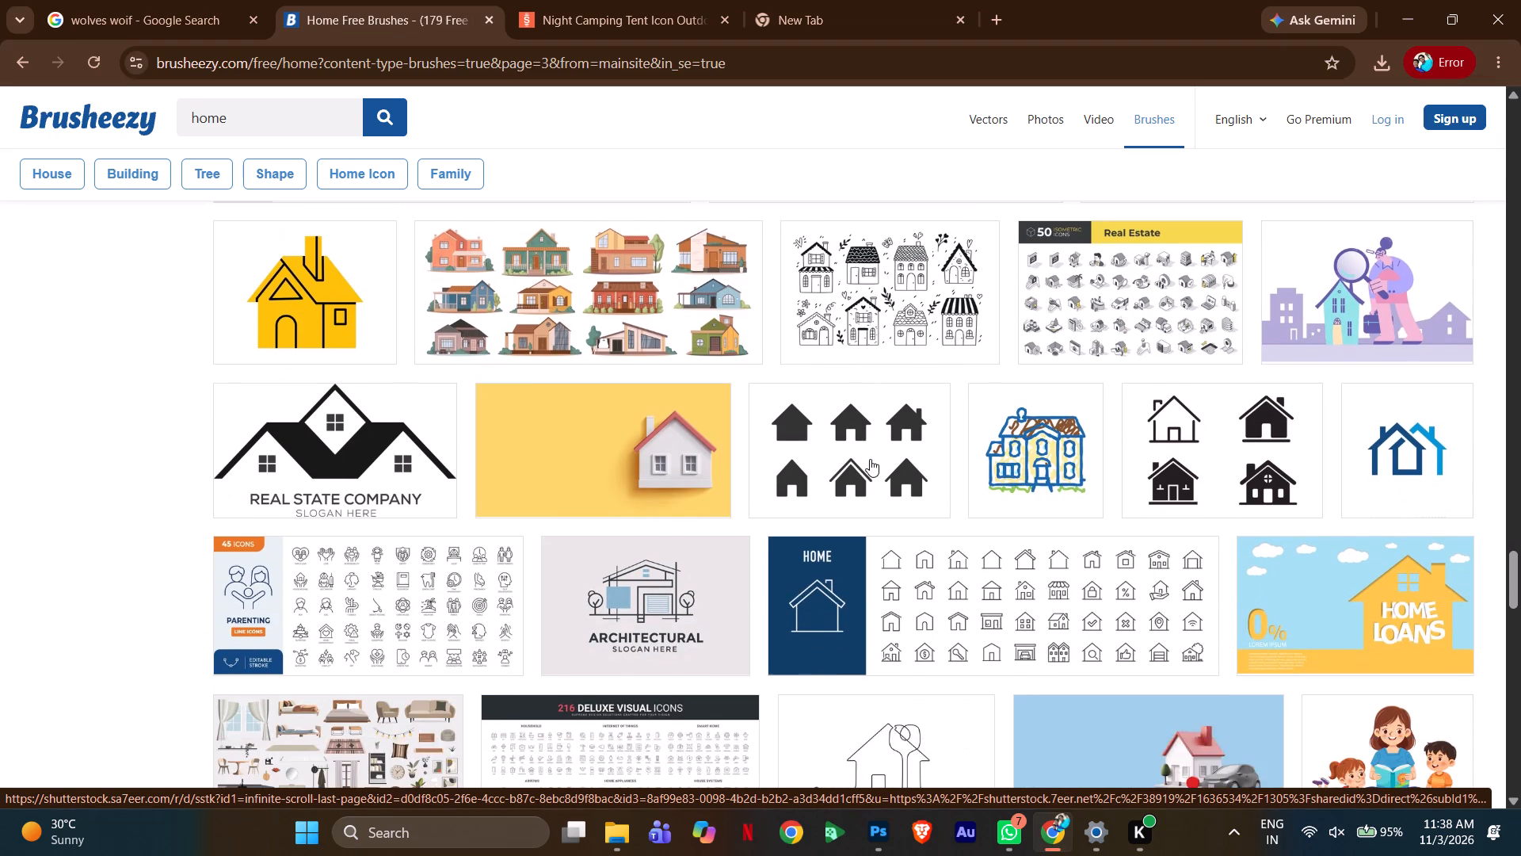
Open the set of six solid black house icons on Shutterstock, then close both Shutterstock pages.
{"action": "scroll", "coordinate": [870, 459], "scroll_direction": "down", "scroll_amount": 1}
{"action": "left_click", "coordinate": [845, 381]}
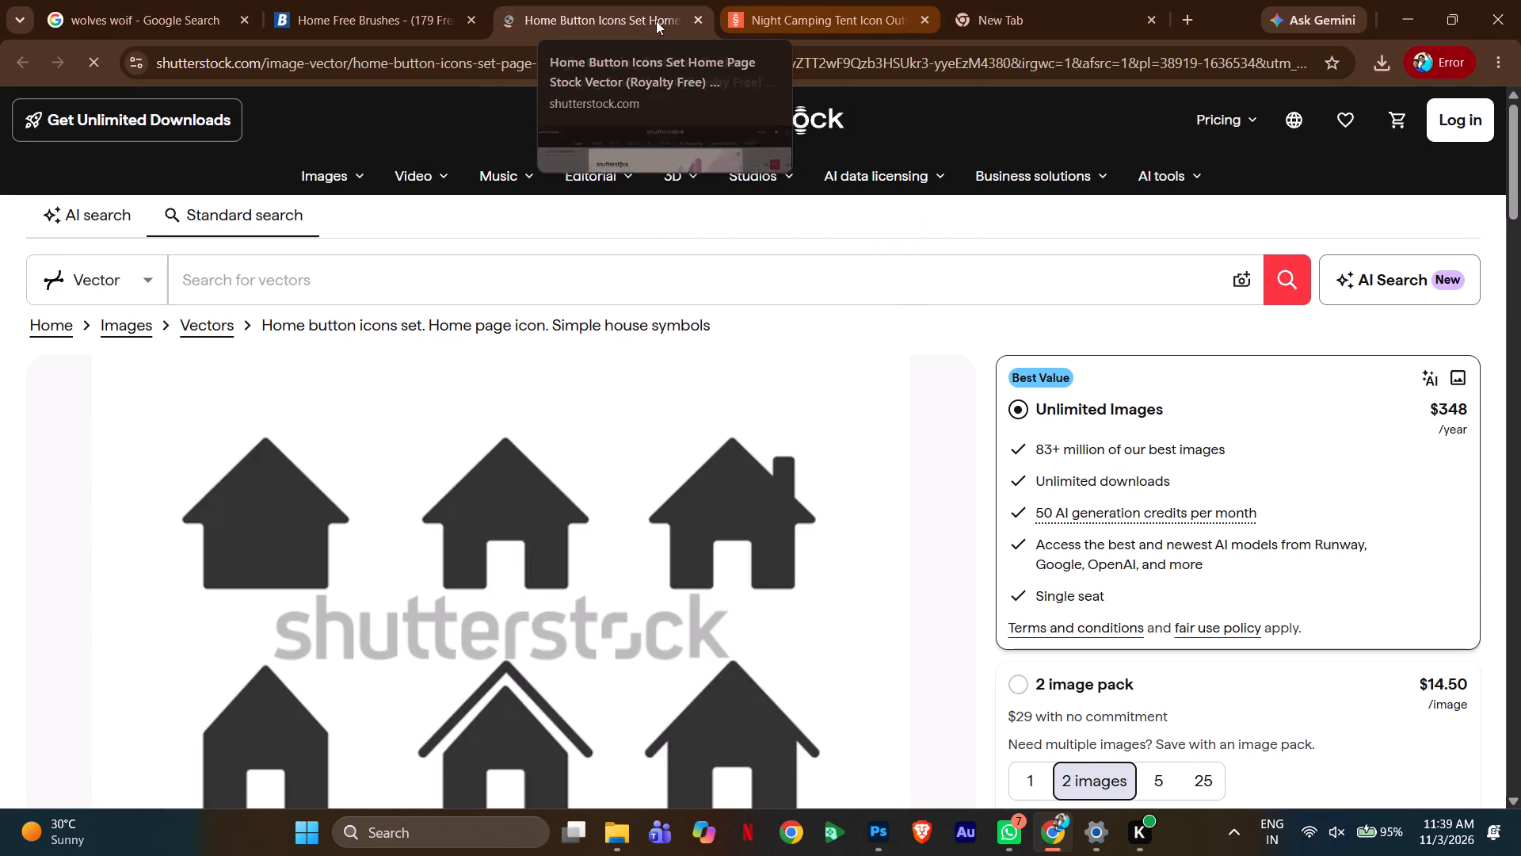
{"action": "left_click", "coordinate": [686, 18]}
{"action": "left_click", "coordinate": [692, 15]}
{"action": "left_click", "coordinate": [700, 11]}
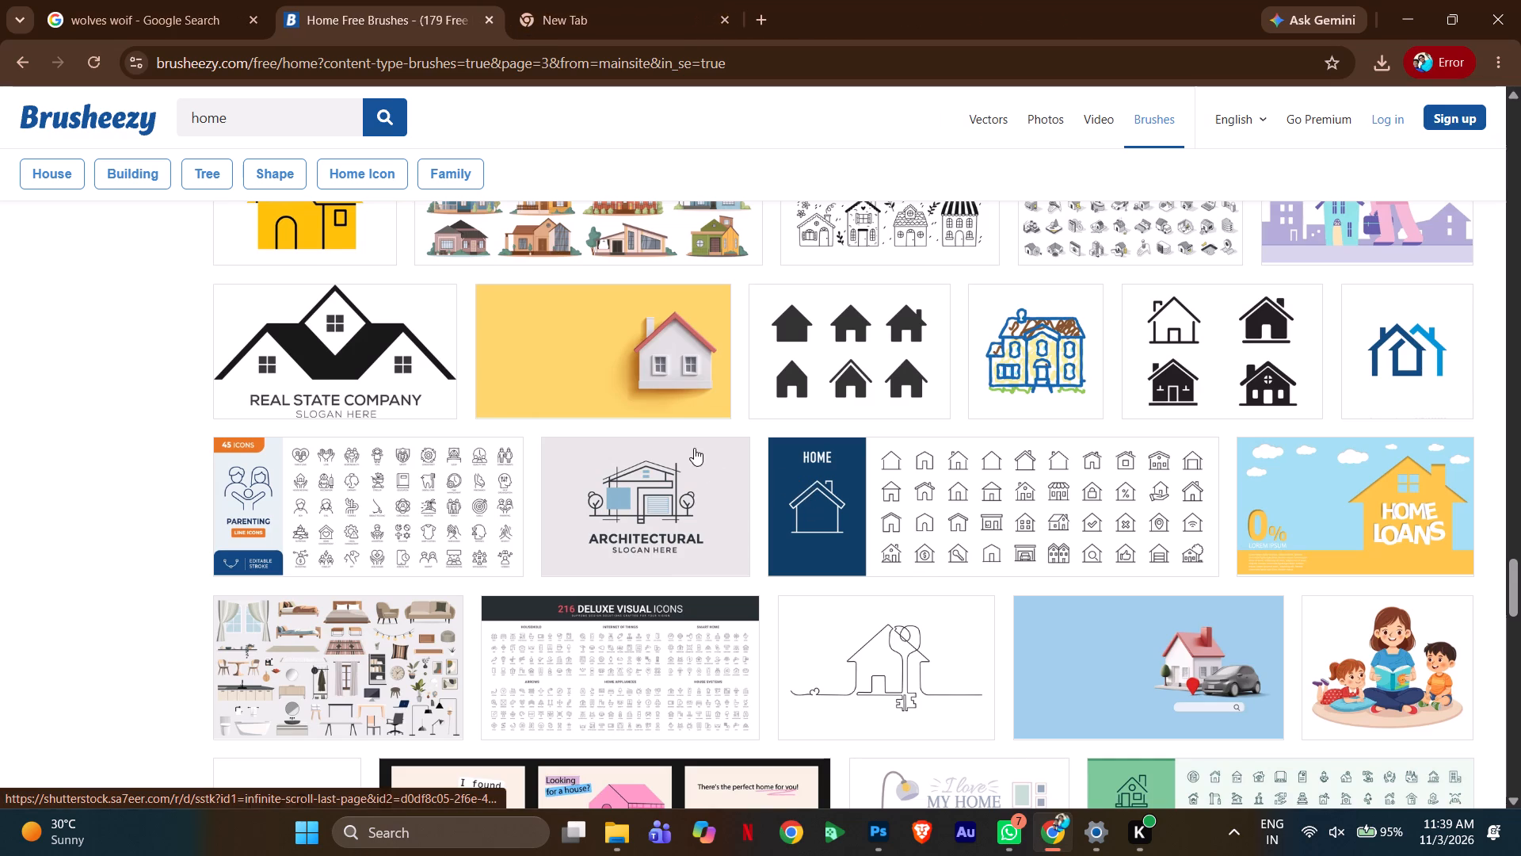
Look back over the brush packs on page 3 of the home results, up to the first row.
{"action": "scroll", "coordinate": [694, 447], "scroll_direction": "up", "scroll_amount": 19}
{"action": "scroll", "coordinate": [691, 435], "scroll_direction": "up", "scroll_amount": 17}
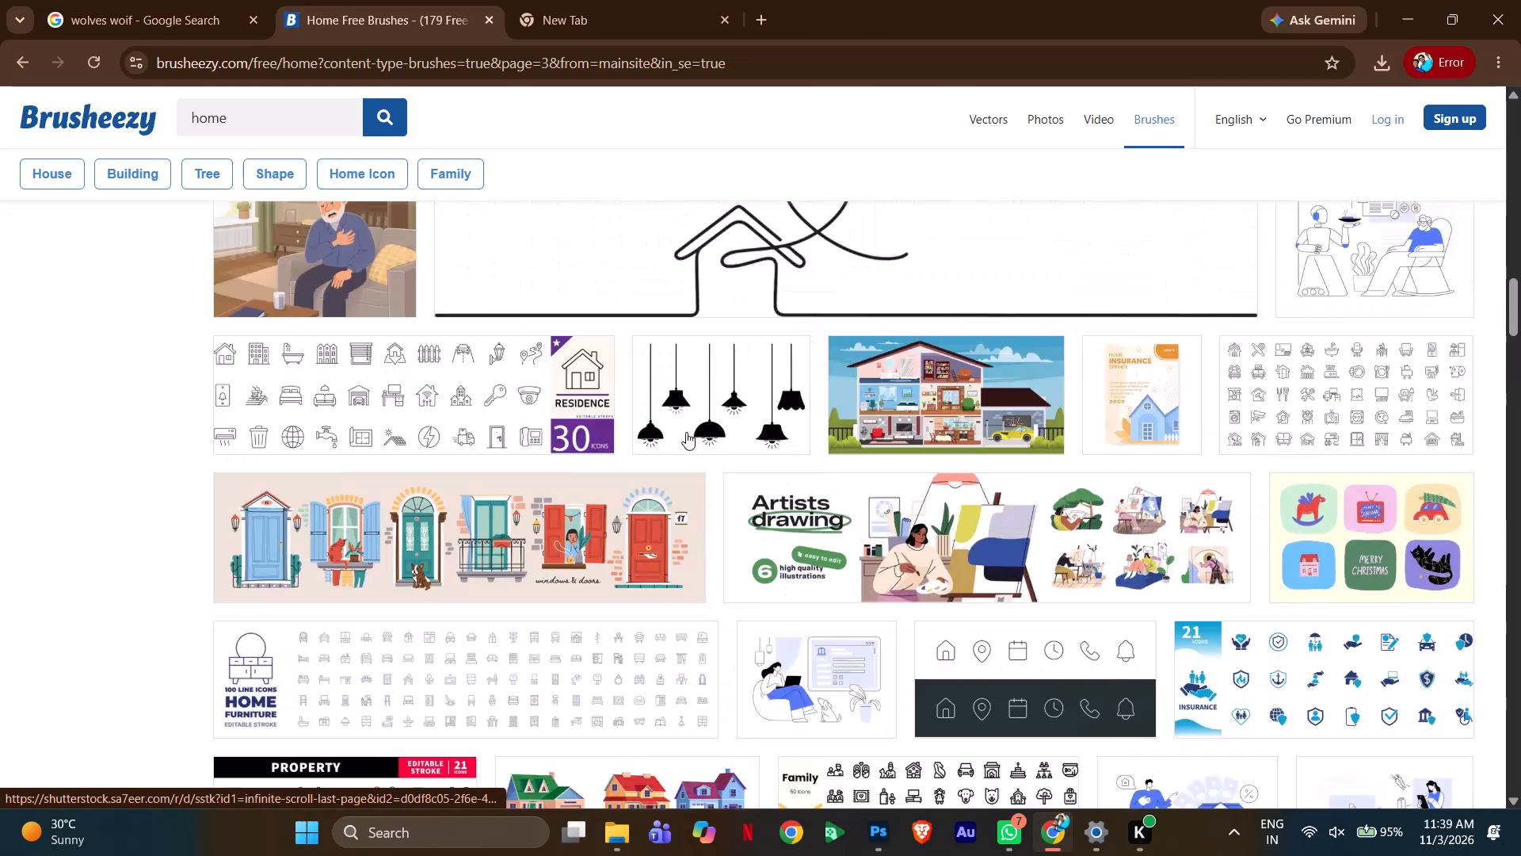
{"action": "scroll", "coordinate": [686, 432], "scroll_direction": "up", "scroll_amount": 15}
{"action": "scroll", "coordinate": [686, 430], "scroll_direction": "up", "scroll_amount": 8}
{"action": "scroll", "coordinate": [686, 430], "scroll_direction": "down", "scroll_amount": 6}
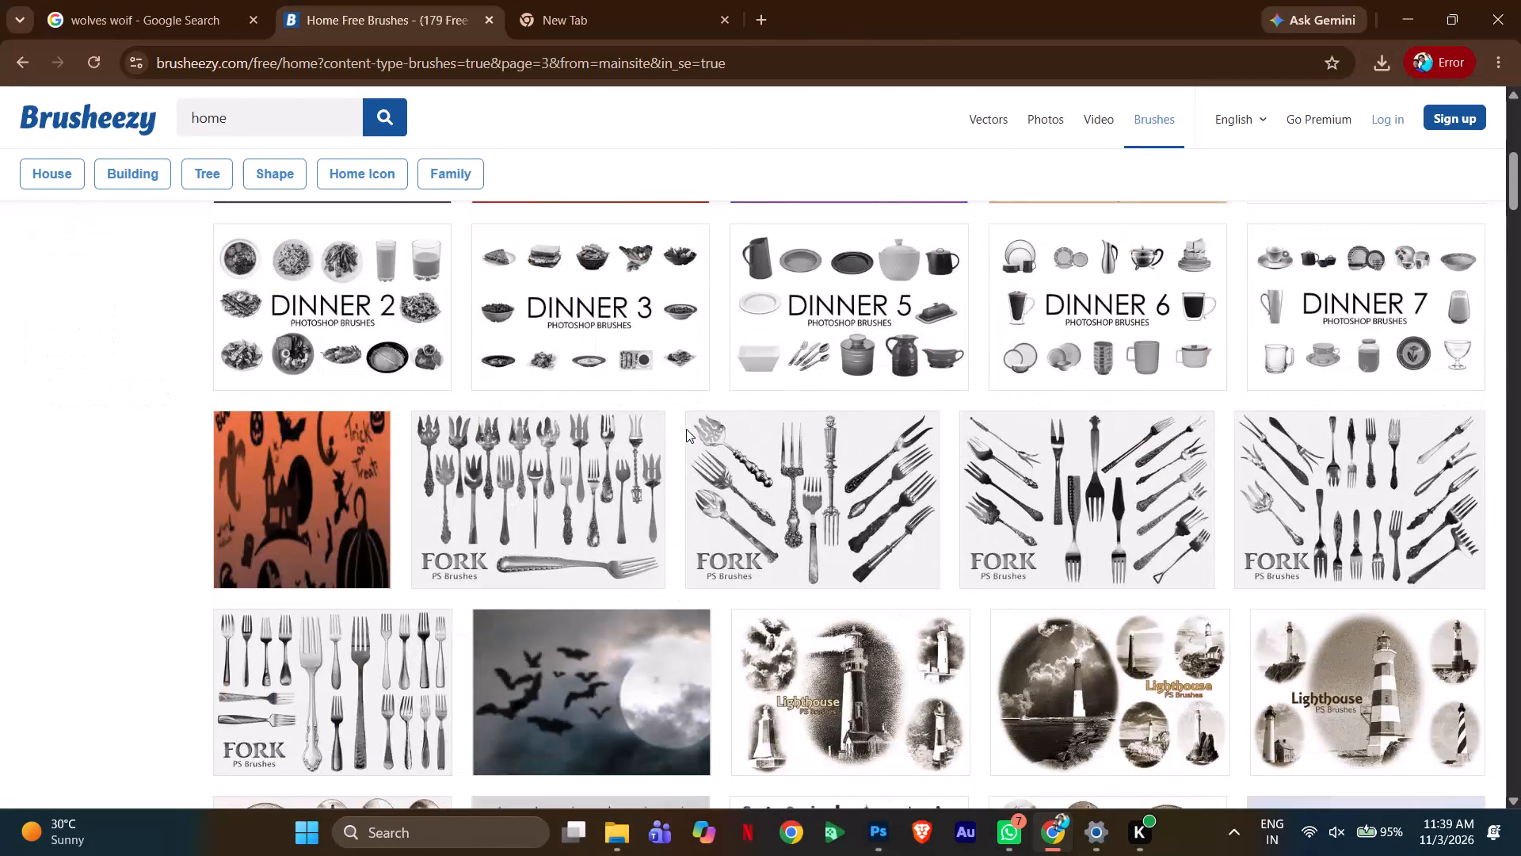
{"action": "scroll", "coordinate": [686, 429], "scroll_direction": "down", "scroll_amount": 9}
{"action": "scroll", "coordinate": [684, 431], "scroll_direction": "up", "scroll_amount": 18}
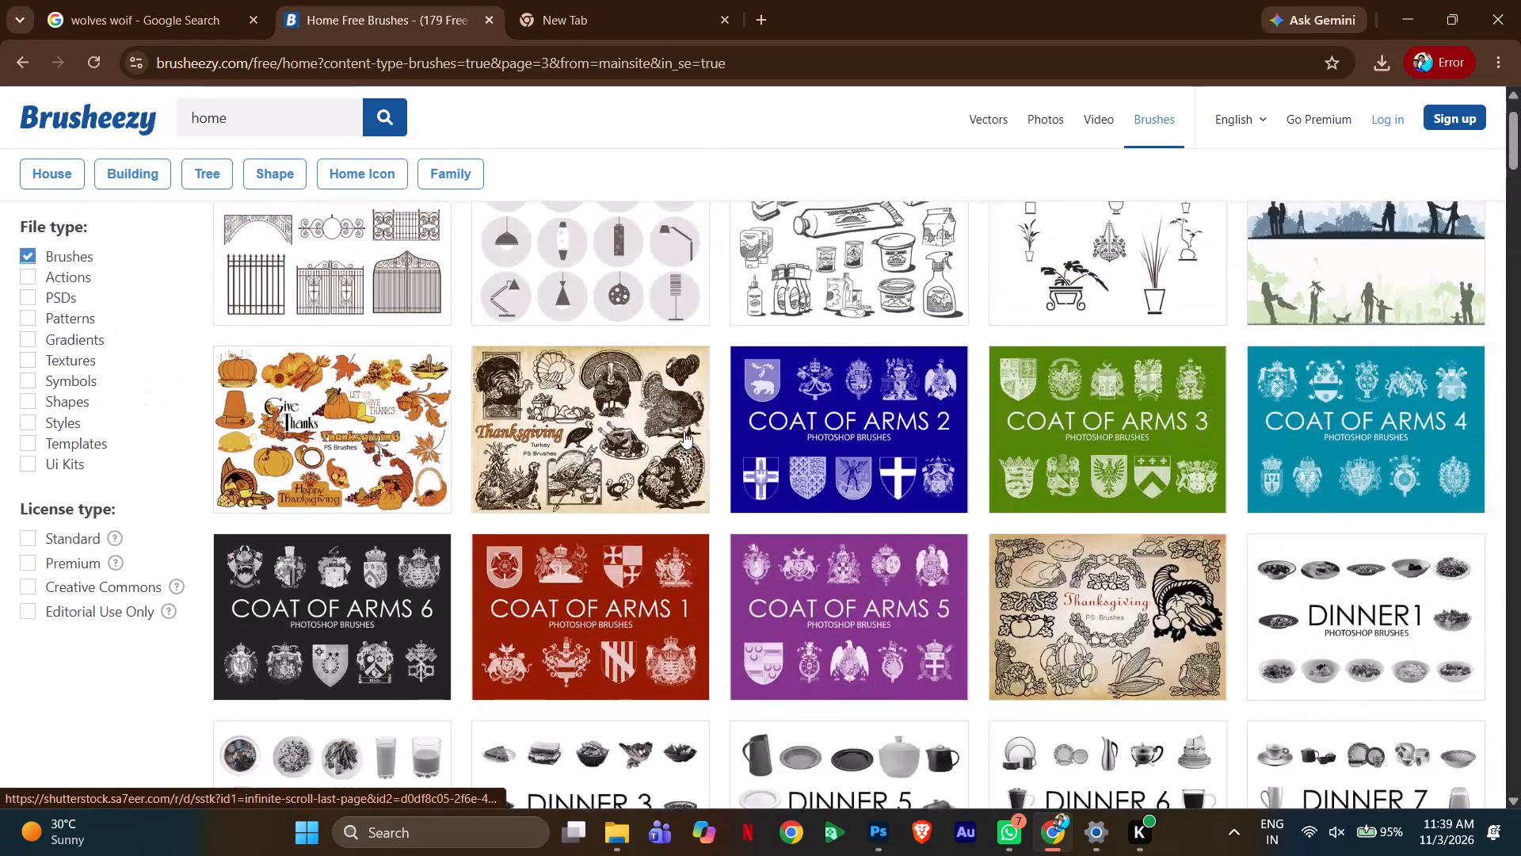
{"action": "scroll", "coordinate": [684, 431], "scroll_direction": "up", "scroll_amount": 13}
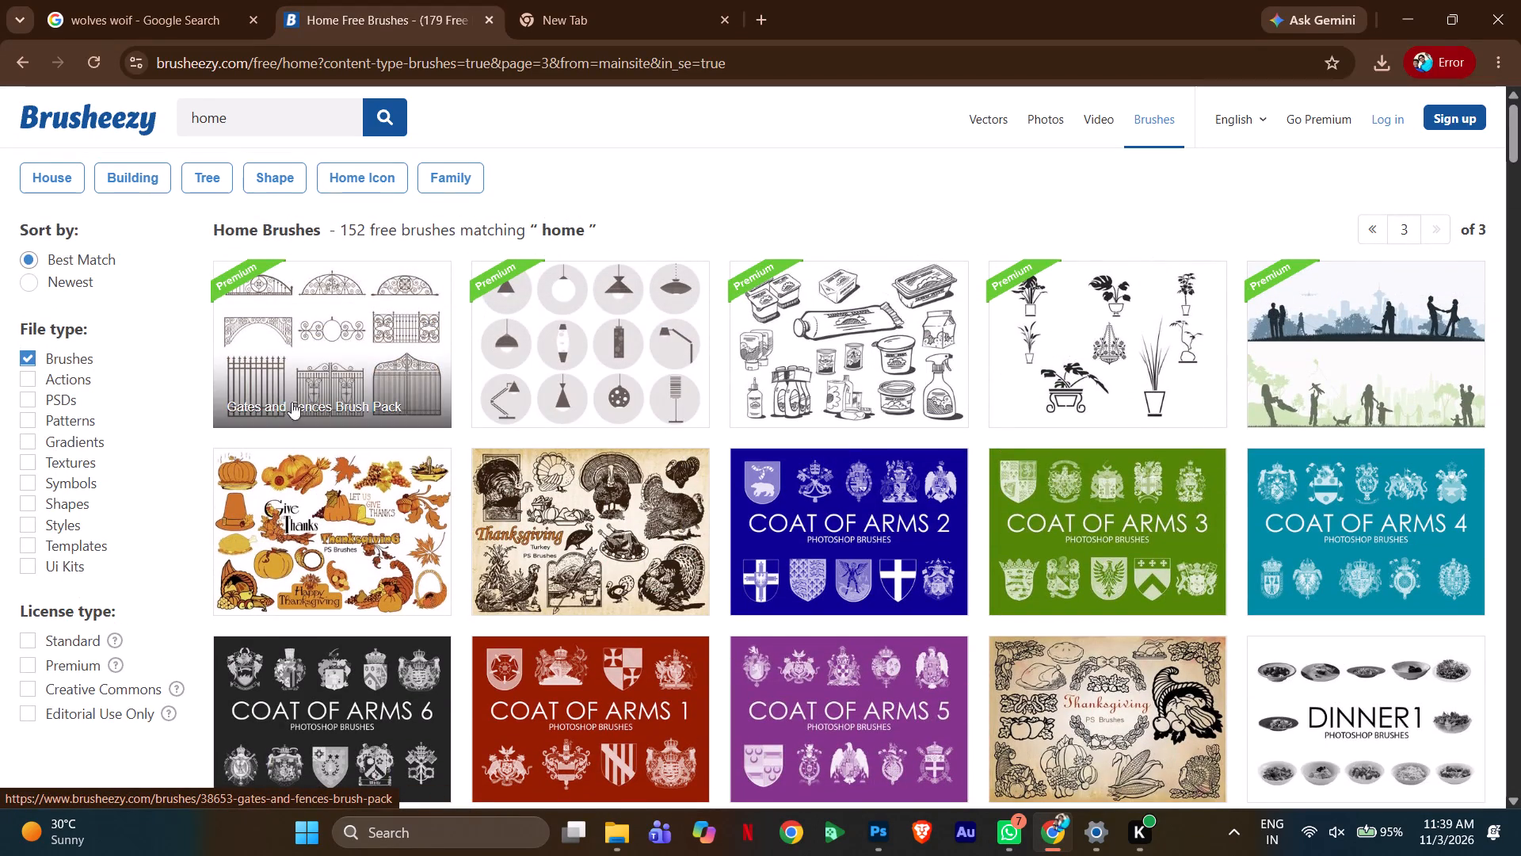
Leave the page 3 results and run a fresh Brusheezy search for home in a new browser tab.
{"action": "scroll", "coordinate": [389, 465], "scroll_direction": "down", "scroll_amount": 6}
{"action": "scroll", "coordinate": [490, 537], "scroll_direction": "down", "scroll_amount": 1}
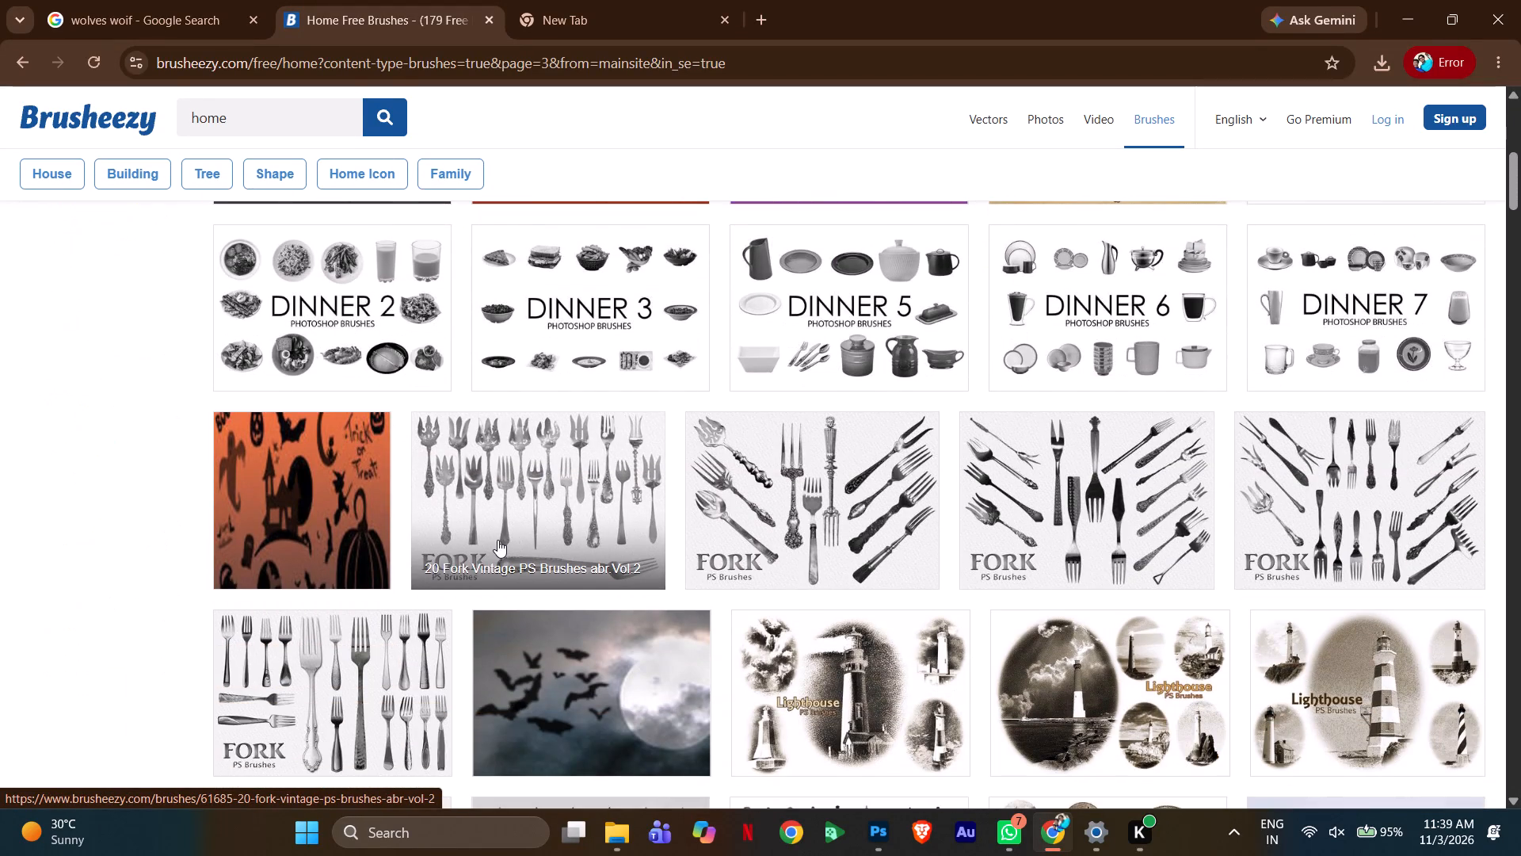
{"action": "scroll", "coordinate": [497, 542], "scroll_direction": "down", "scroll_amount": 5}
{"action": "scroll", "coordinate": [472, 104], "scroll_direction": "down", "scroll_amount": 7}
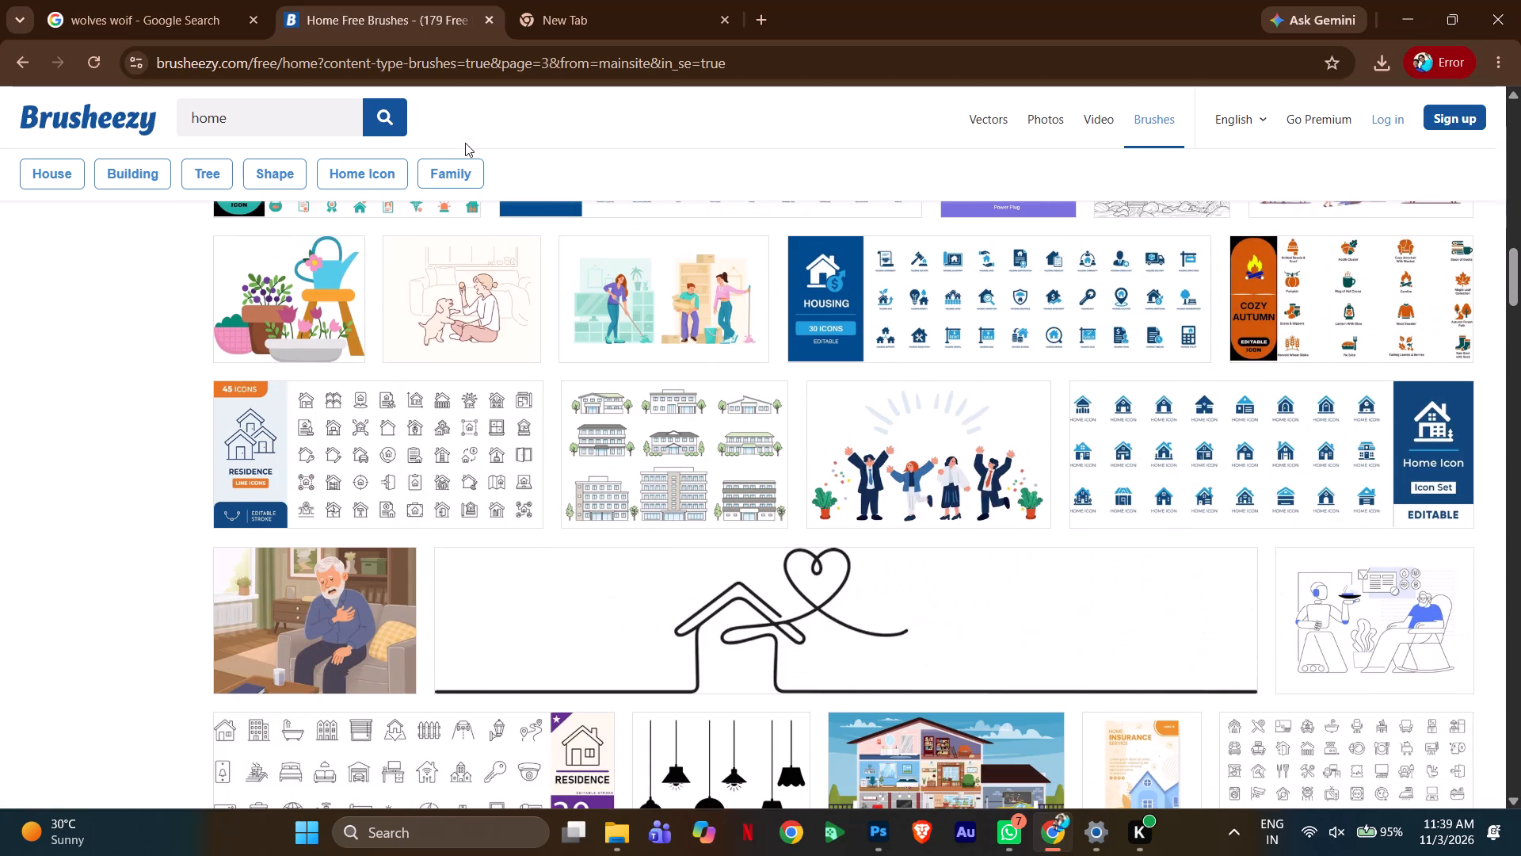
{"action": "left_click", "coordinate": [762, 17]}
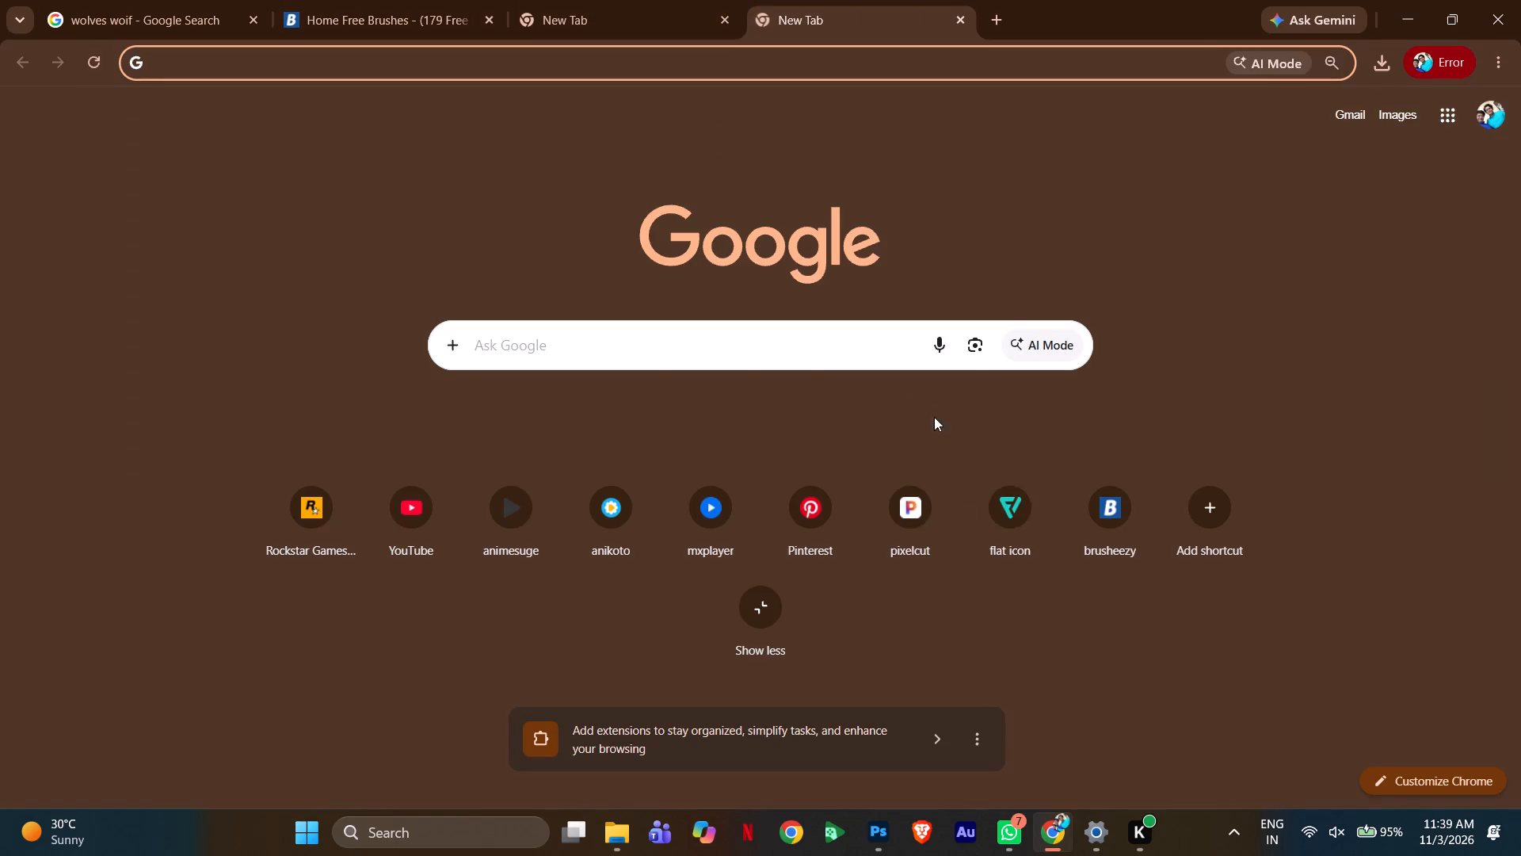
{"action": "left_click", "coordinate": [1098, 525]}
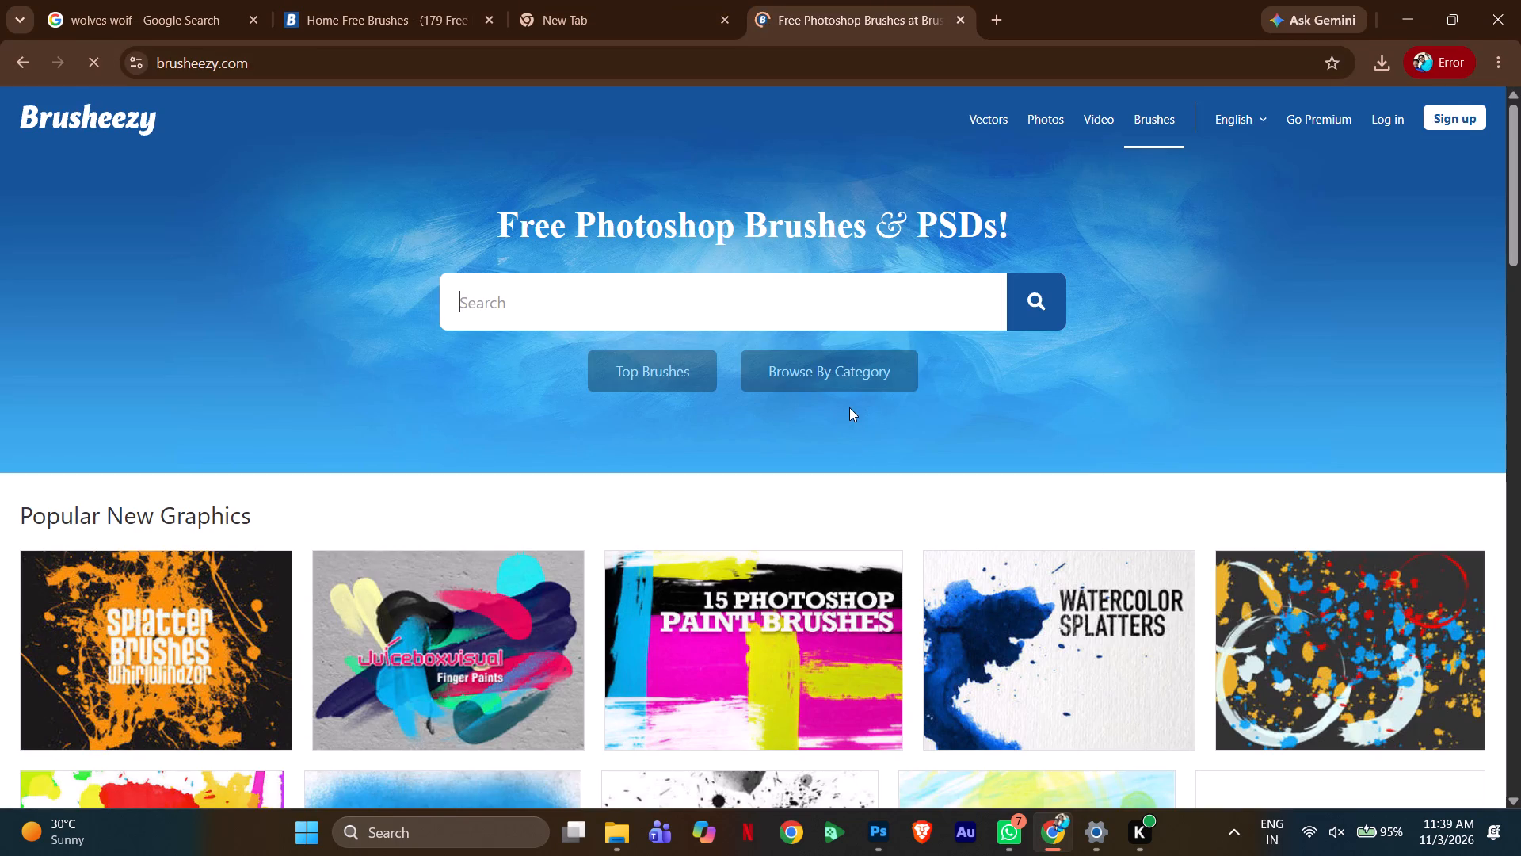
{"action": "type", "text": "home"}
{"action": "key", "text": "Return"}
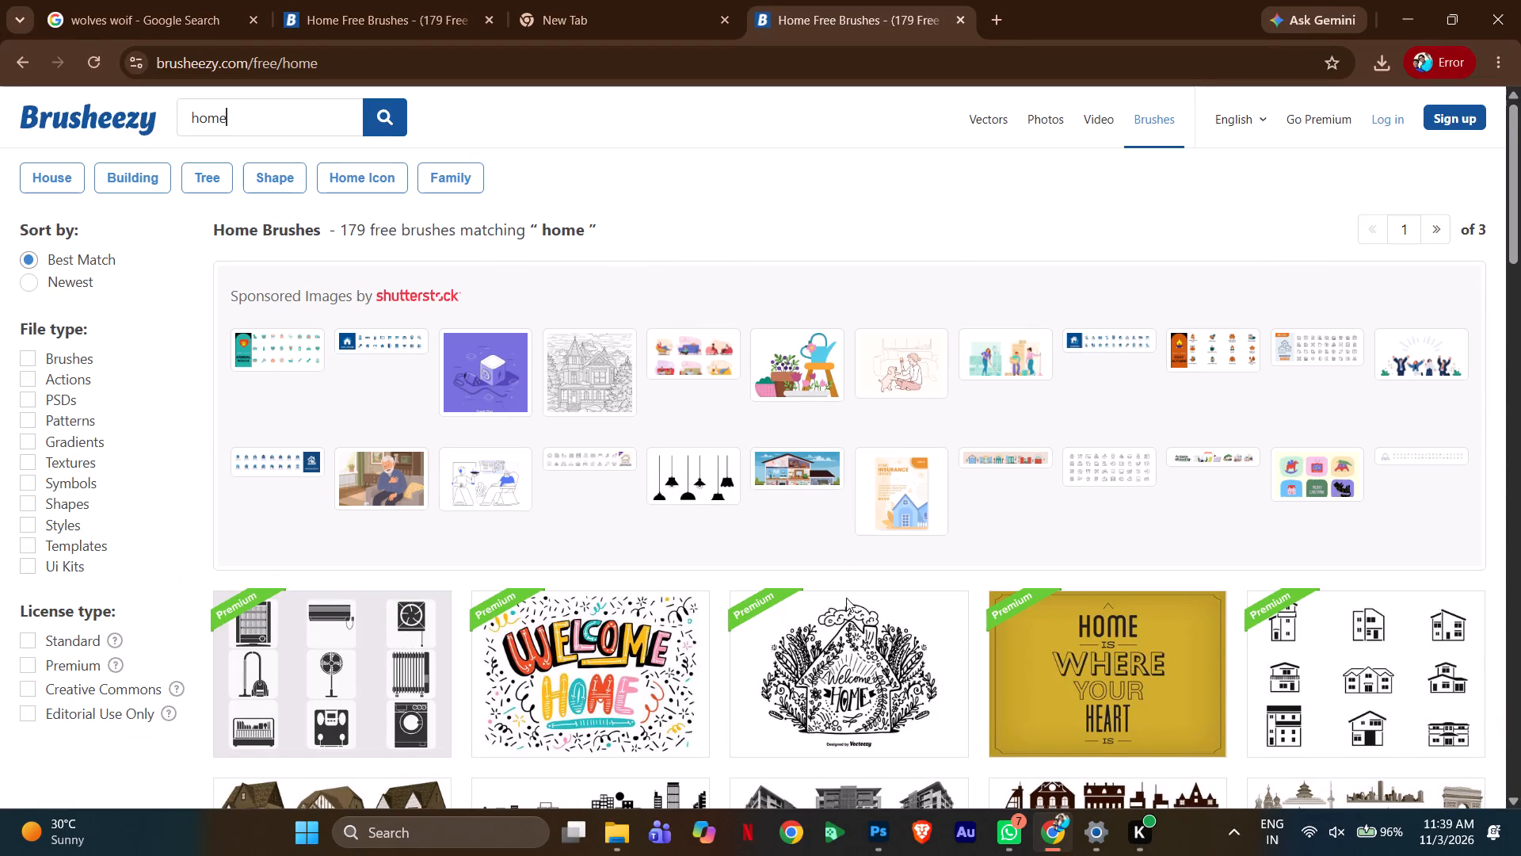
Look over the brush packs on the first page of the home results for a usable house set.
{"action": "scroll", "coordinate": [843, 600], "scroll_direction": "down", "scroll_amount": 3}
{"action": "scroll", "coordinate": [753, 626], "scroll_direction": "down", "scroll_amount": 1}
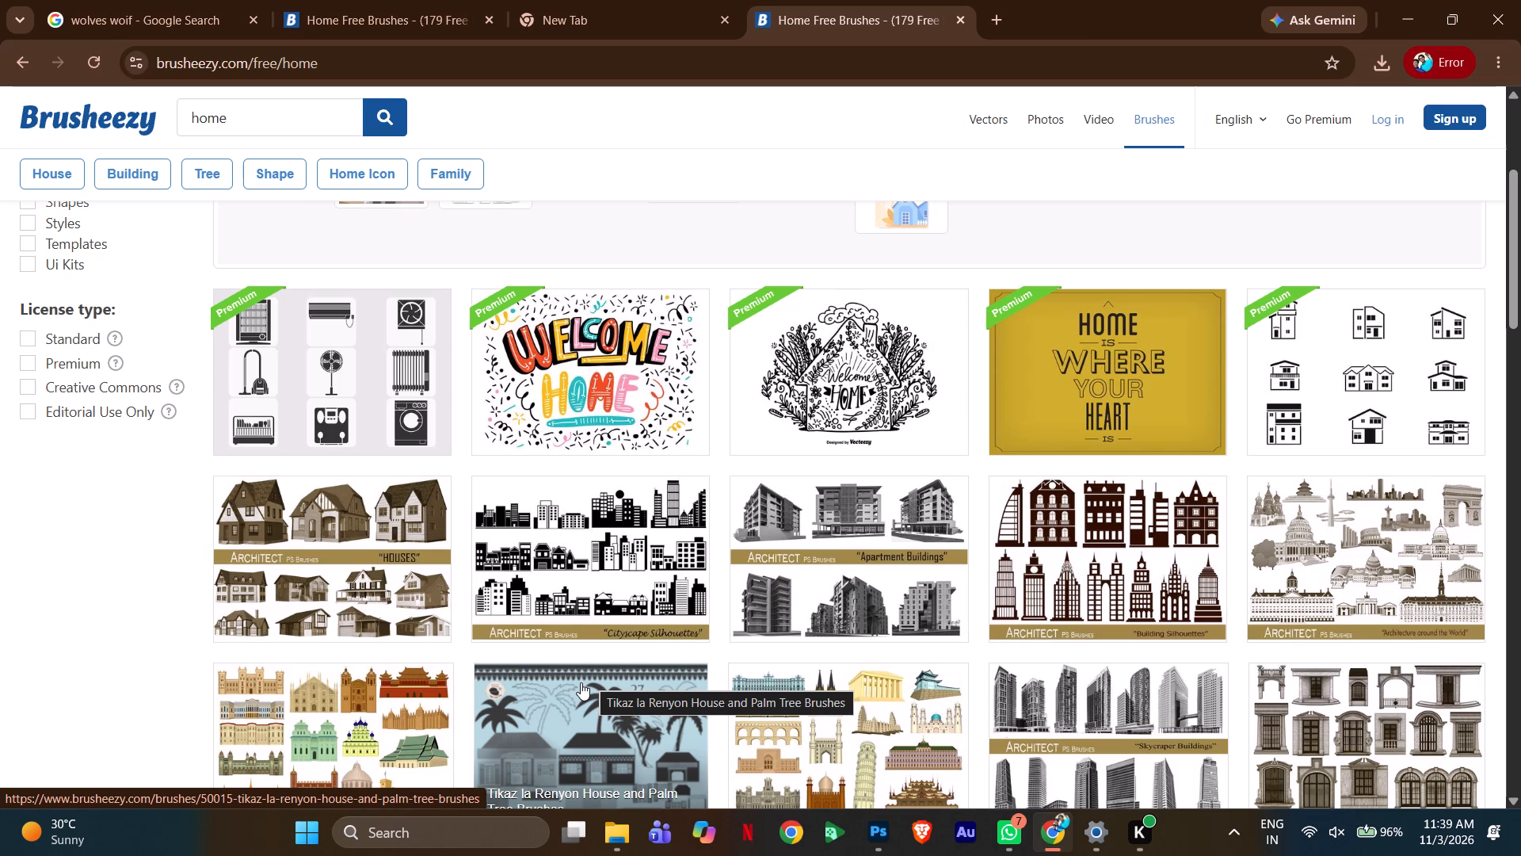
{"action": "scroll", "coordinate": [768, 614], "scroll_direction": "down", "scroll_amount": 4}
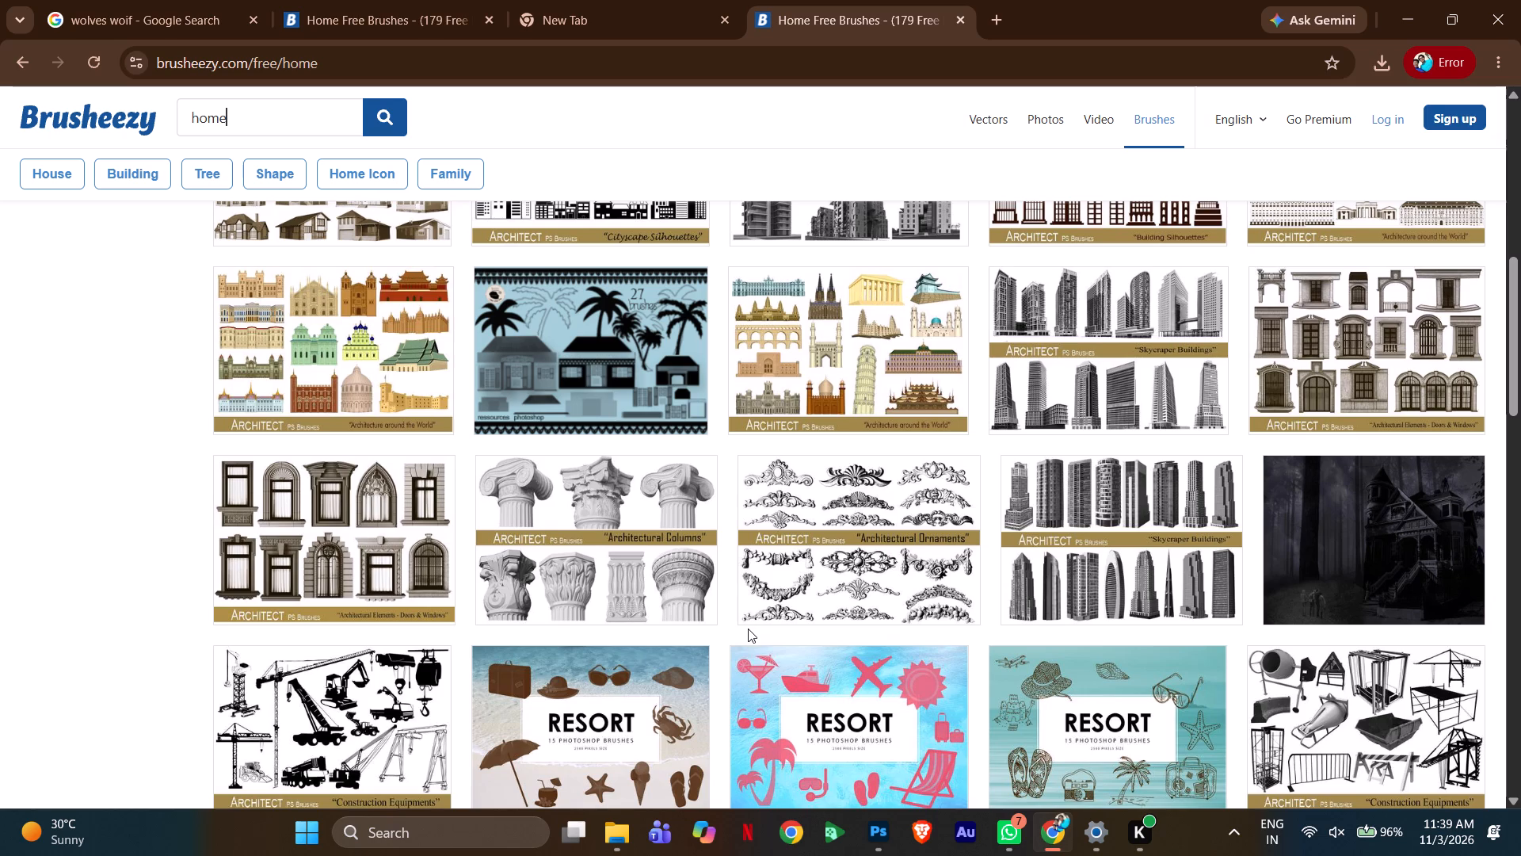
{"action": "scroll", "coordinate": [763, 629], "scroll_direction": "down", "scroll_amount": 5}
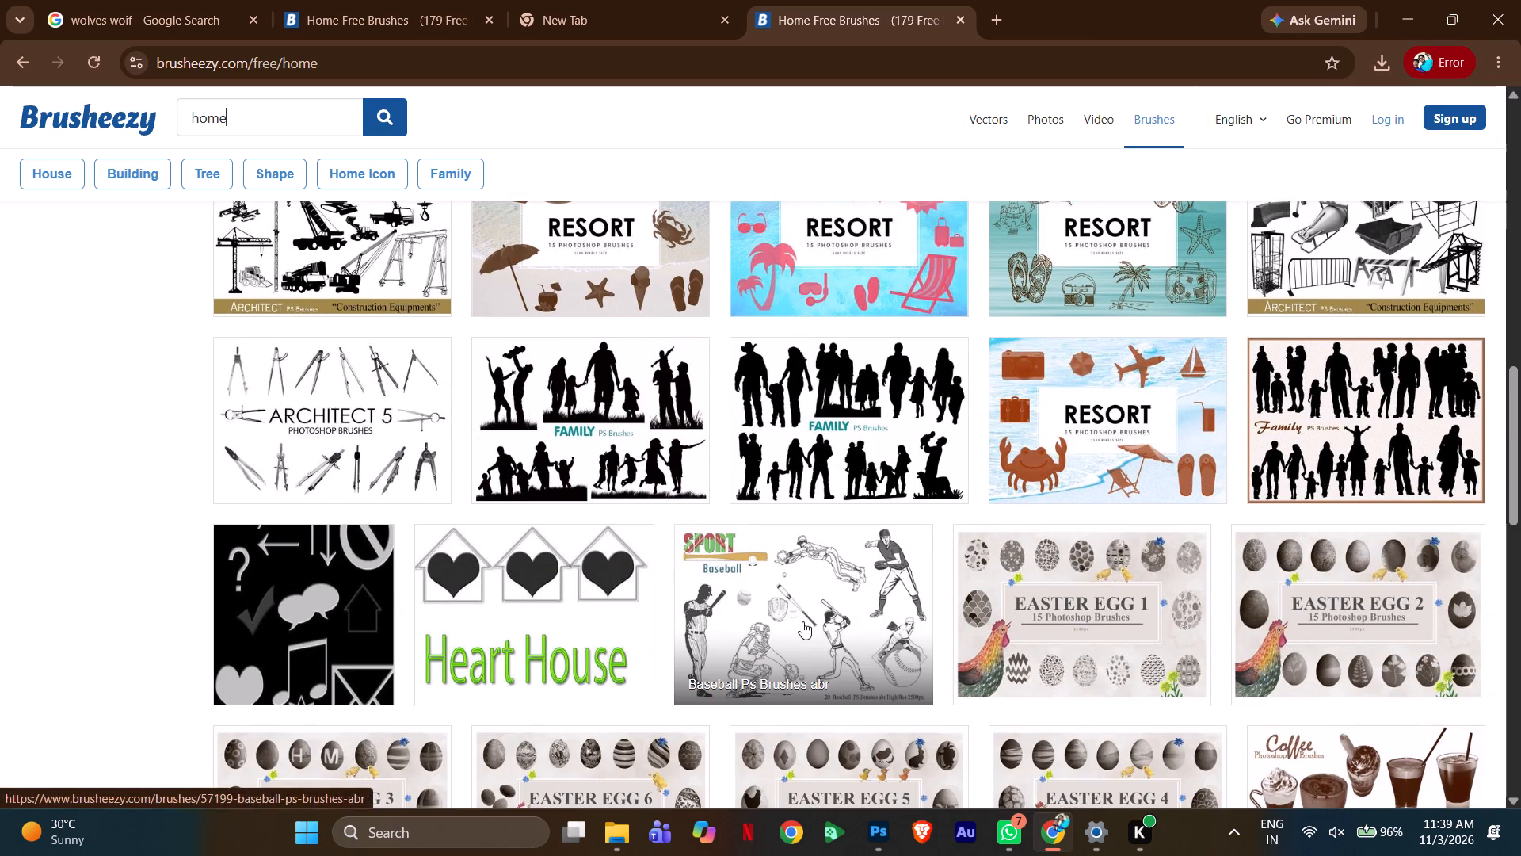
{"action": "scroll", "coordinate": [802, 621], "scroll_direction": "down", "scroll_amount": 6}
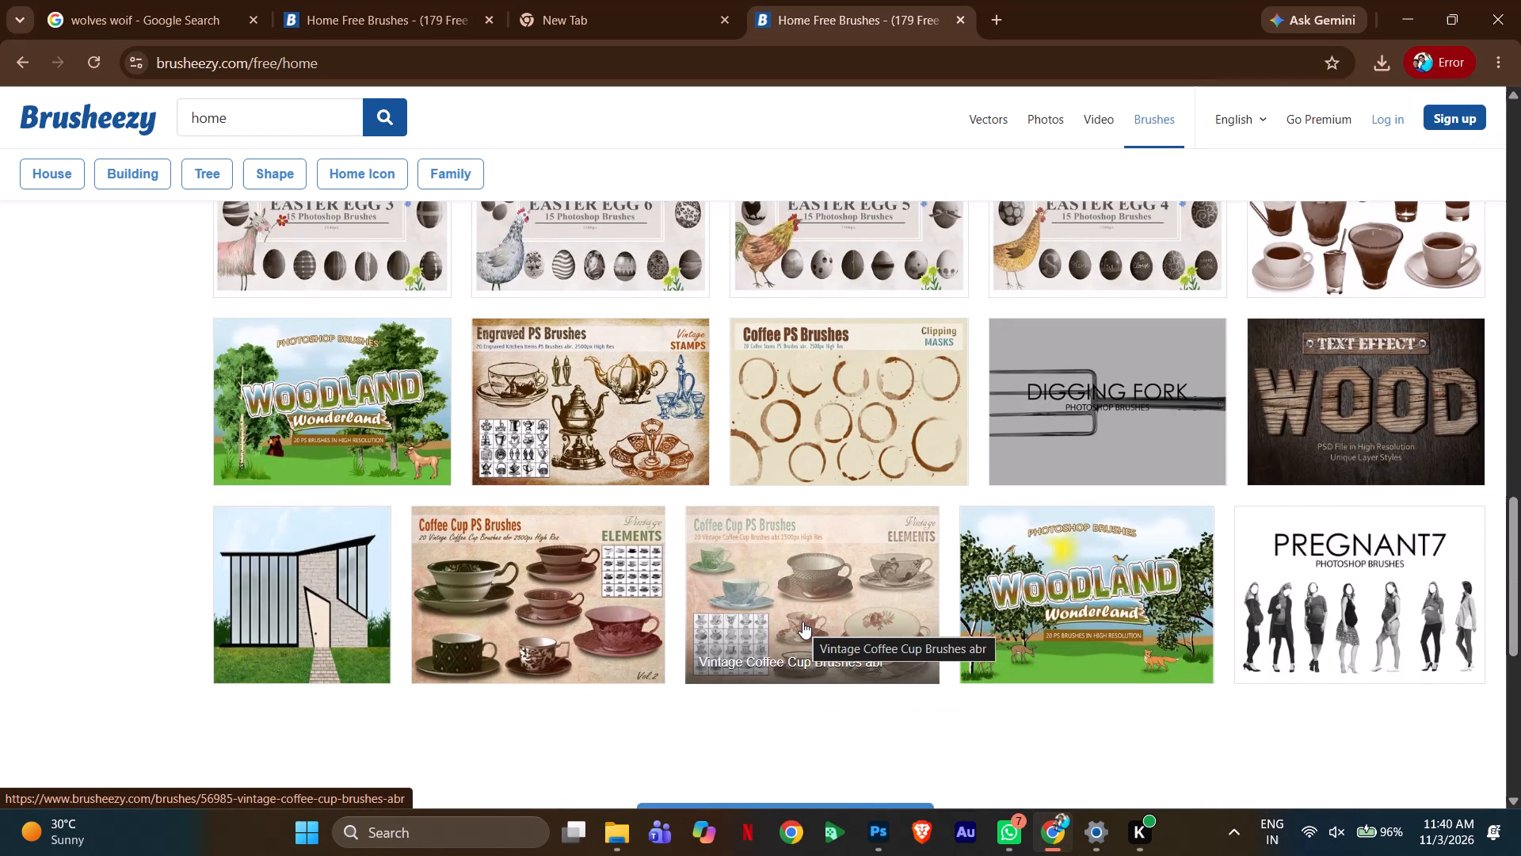
{"action": "scroll", "coordinate": [802, 621], "scroll_direction": "up", "scroll_amount": 6}
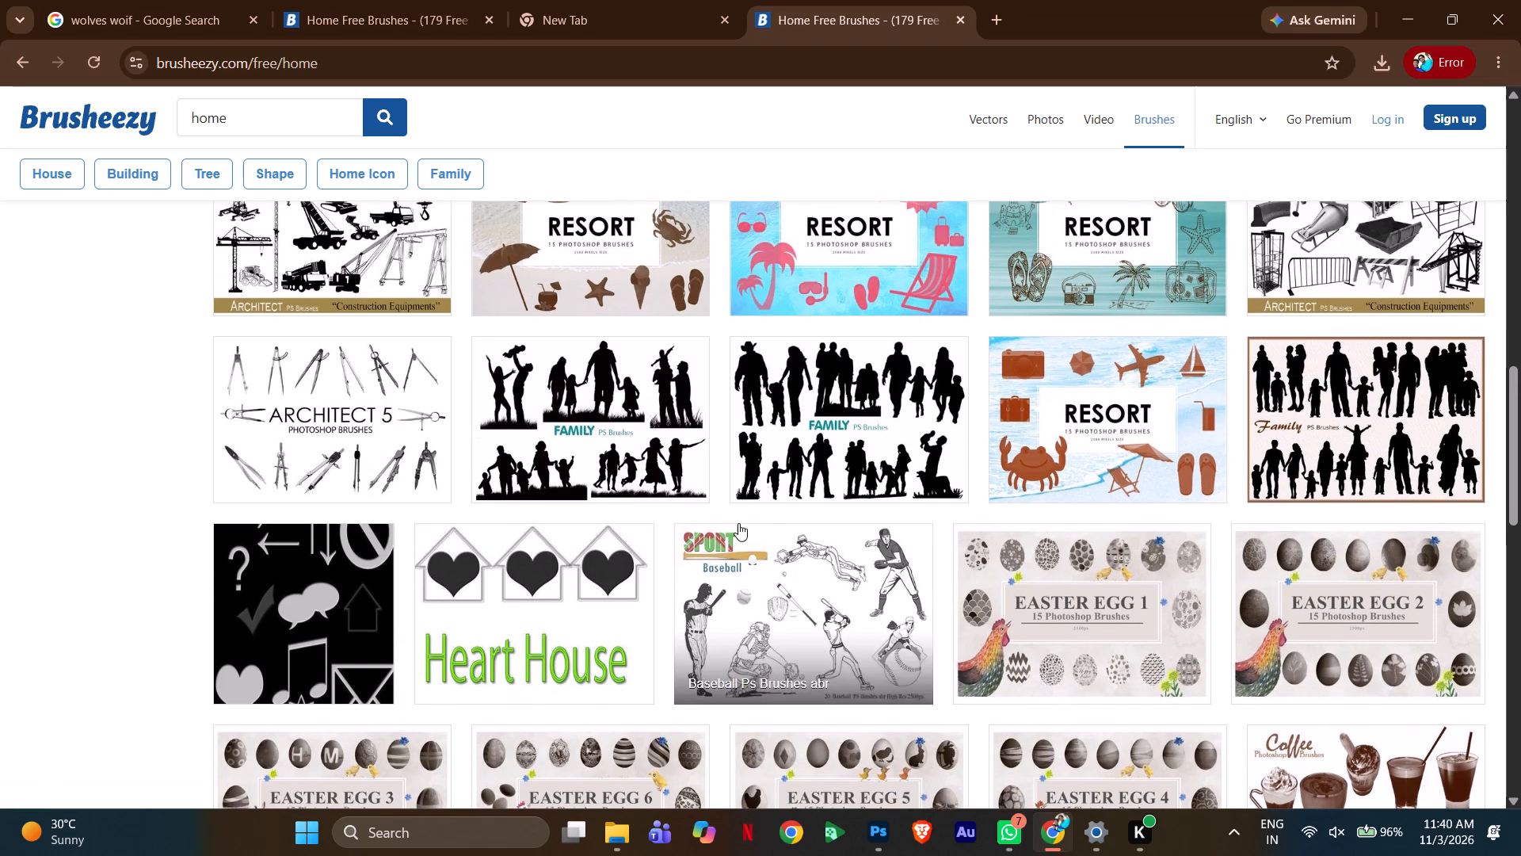
{"action": "scroll", "coordinate": [379, 348], "scroll_direction": "up", "scroll_amount": 4}
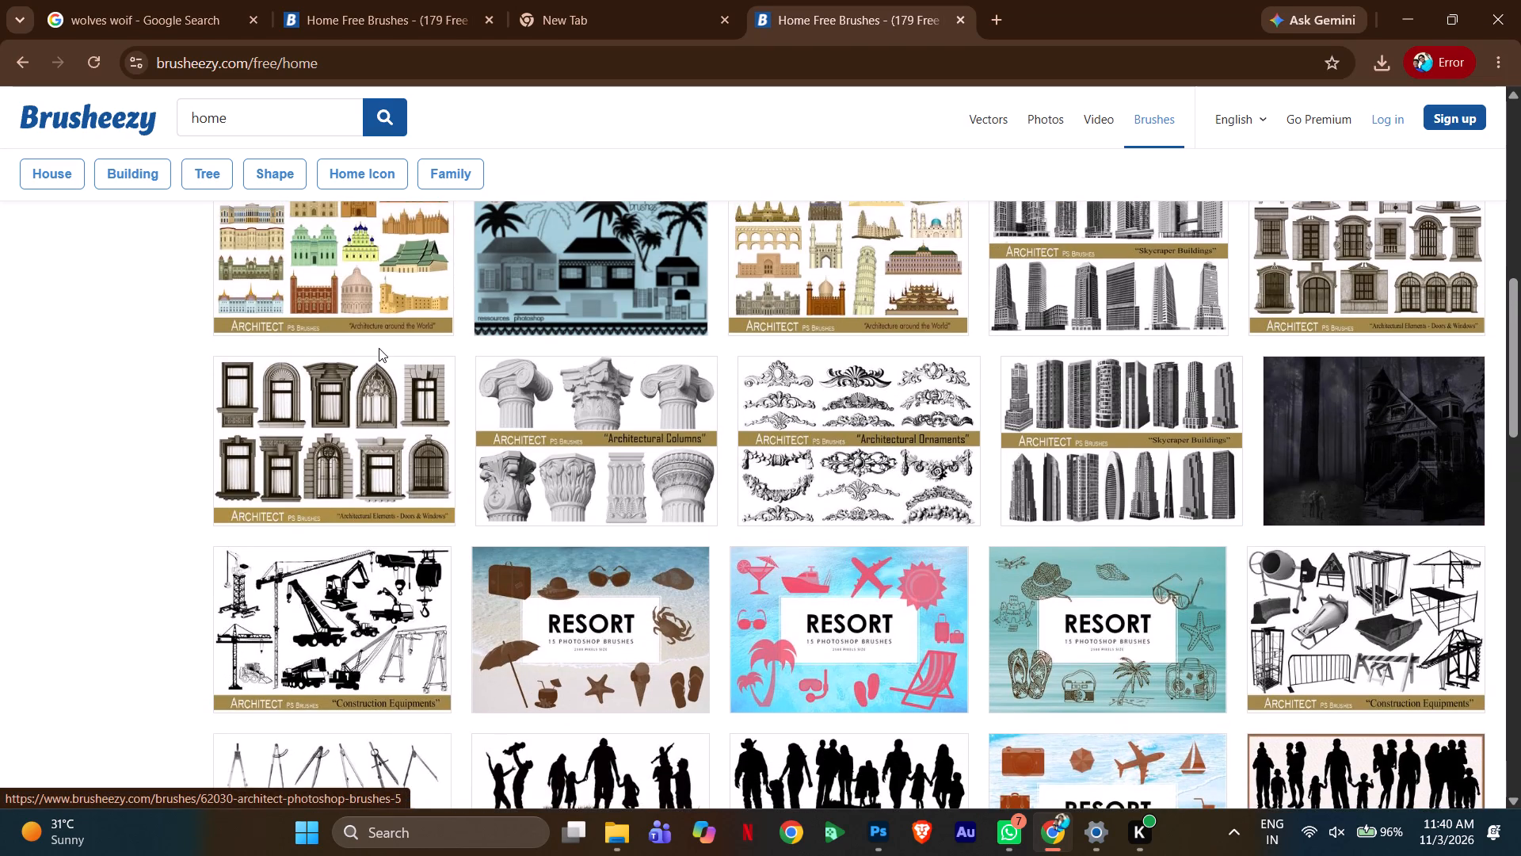
{"action": "scroll", "coordinate": [378, 358], "scroll_direction": "up", "scroll_amount": 3}
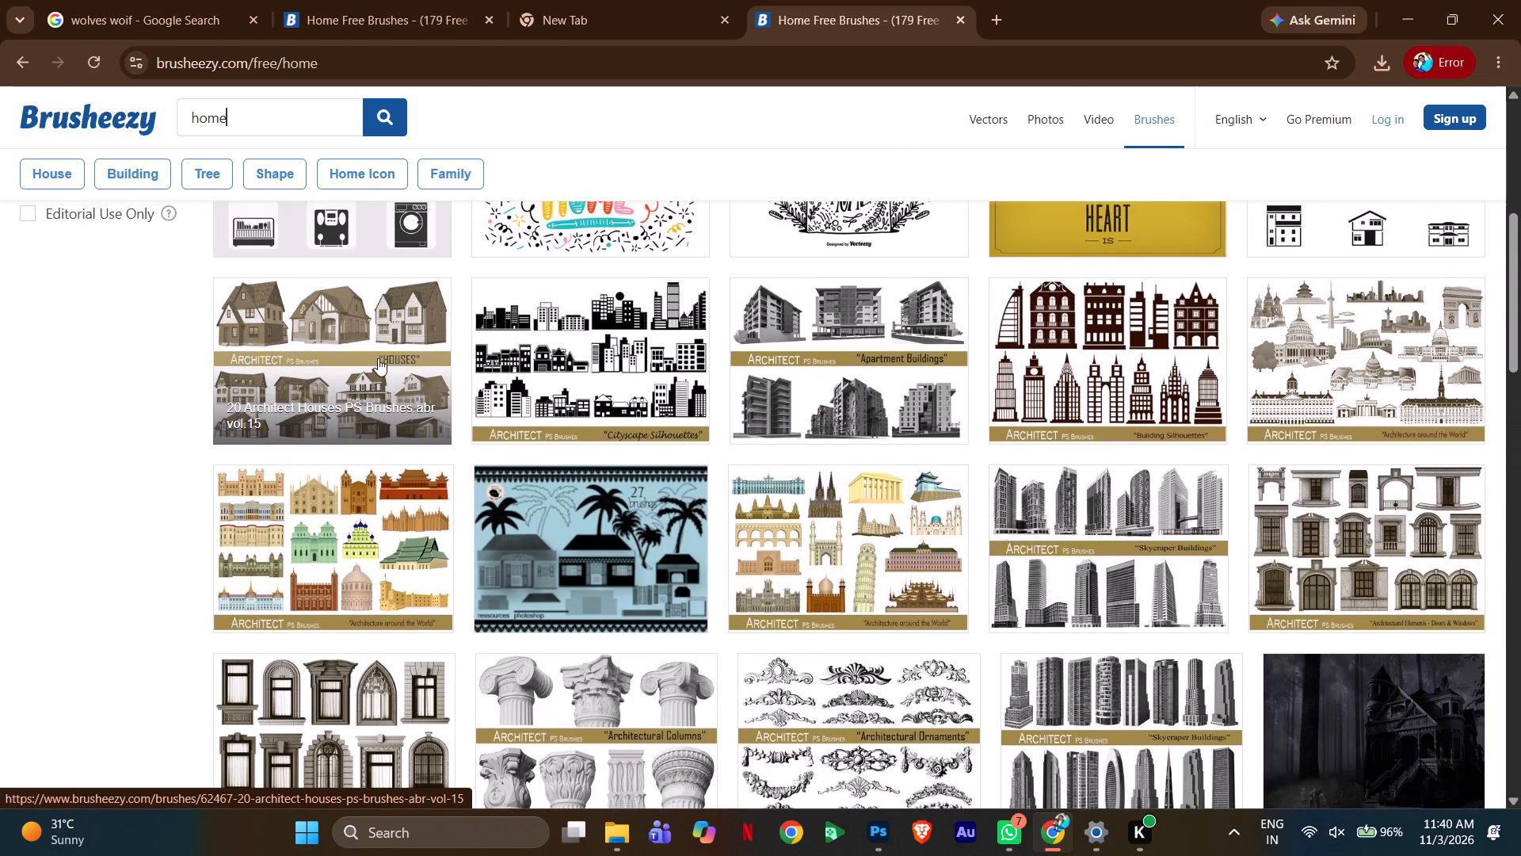
{"action": "scroll", "coordinate": [378, 358], "scroll_direction": "up", "scroll_amount": 2}
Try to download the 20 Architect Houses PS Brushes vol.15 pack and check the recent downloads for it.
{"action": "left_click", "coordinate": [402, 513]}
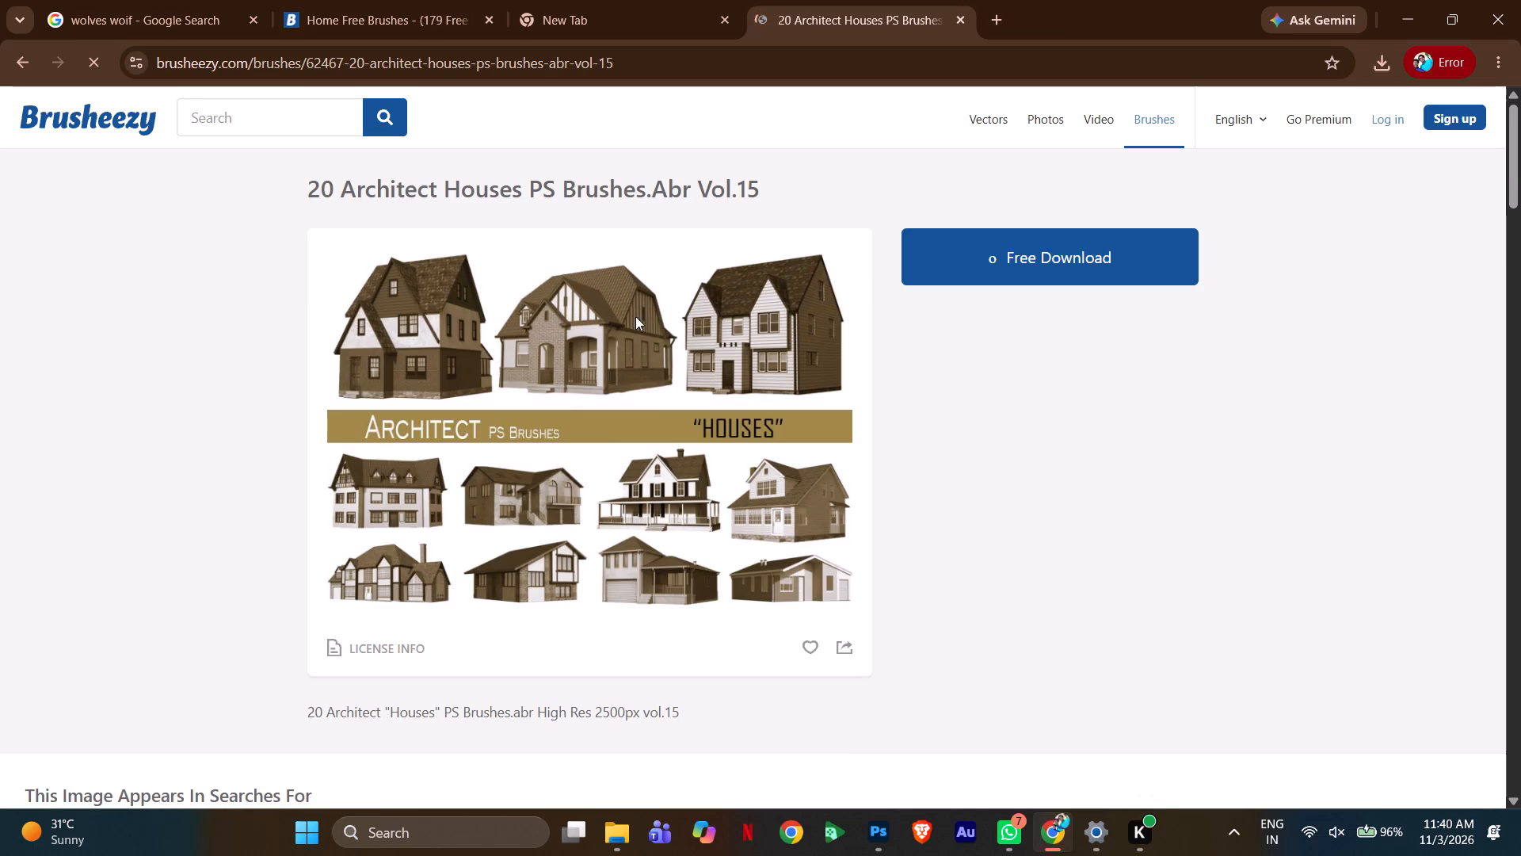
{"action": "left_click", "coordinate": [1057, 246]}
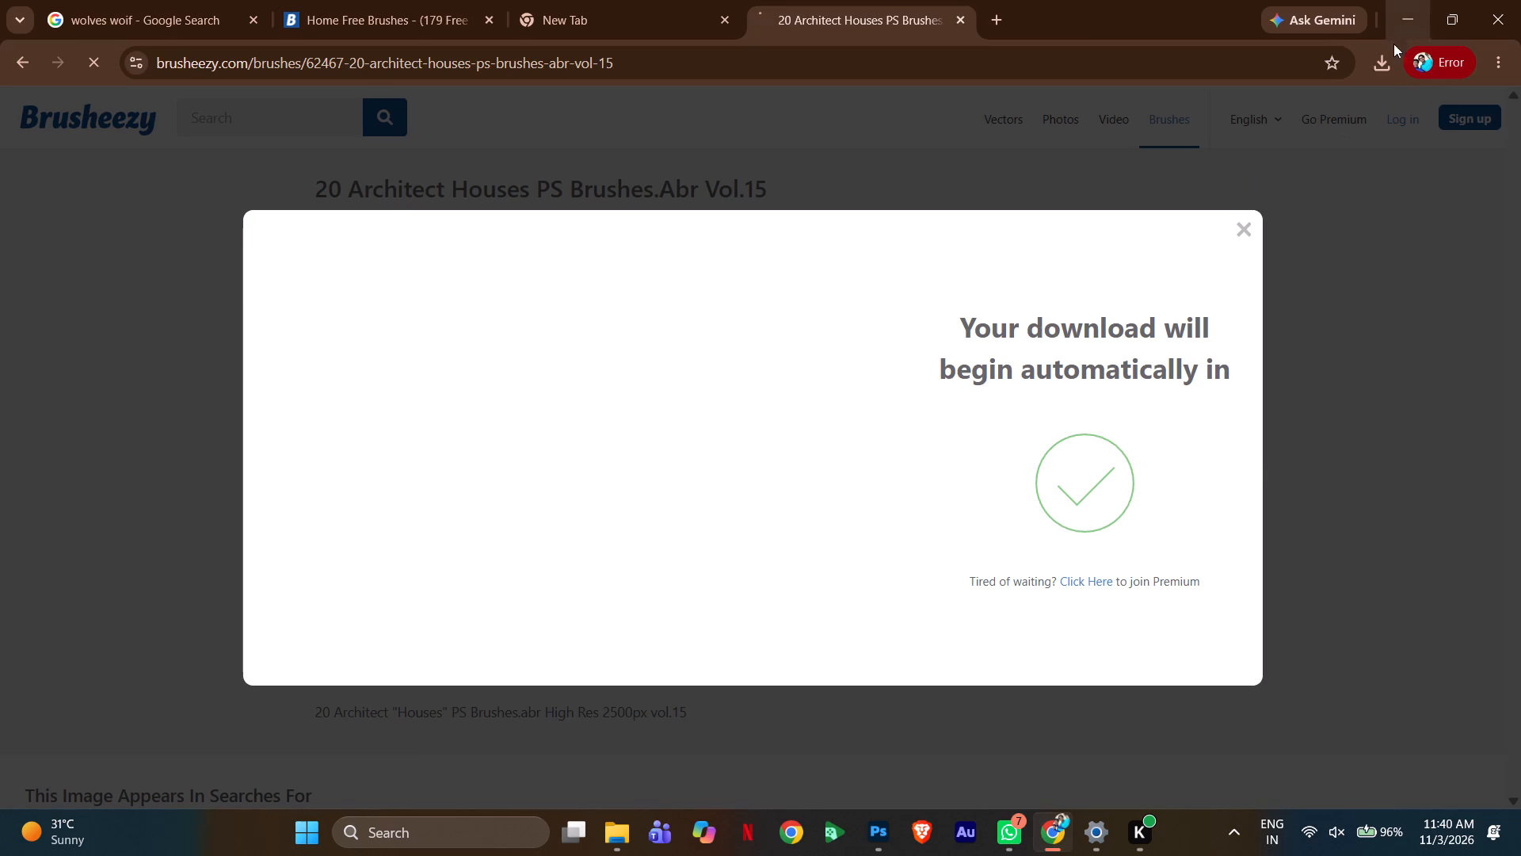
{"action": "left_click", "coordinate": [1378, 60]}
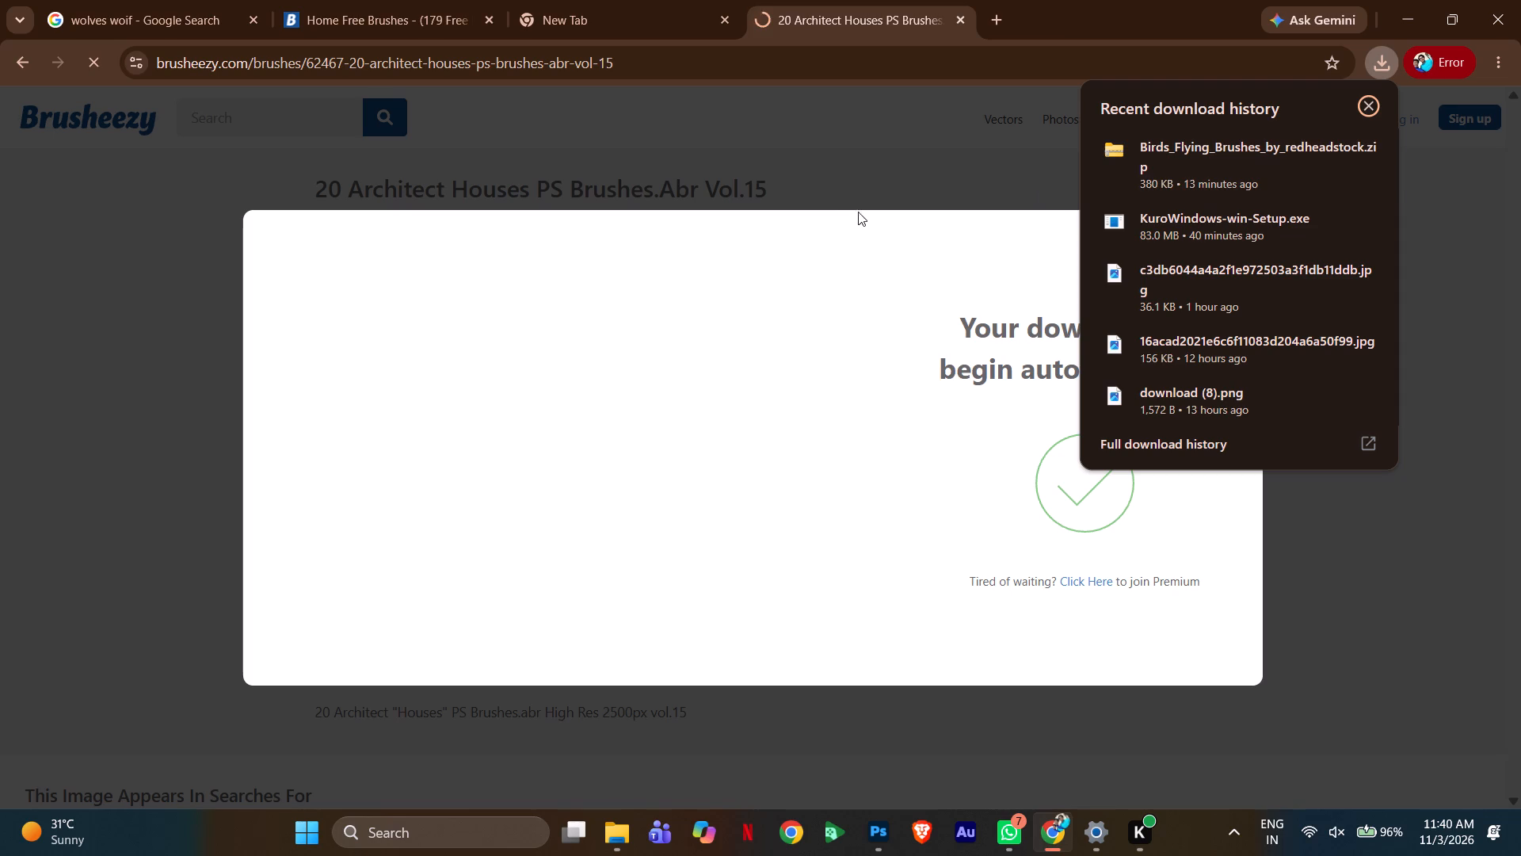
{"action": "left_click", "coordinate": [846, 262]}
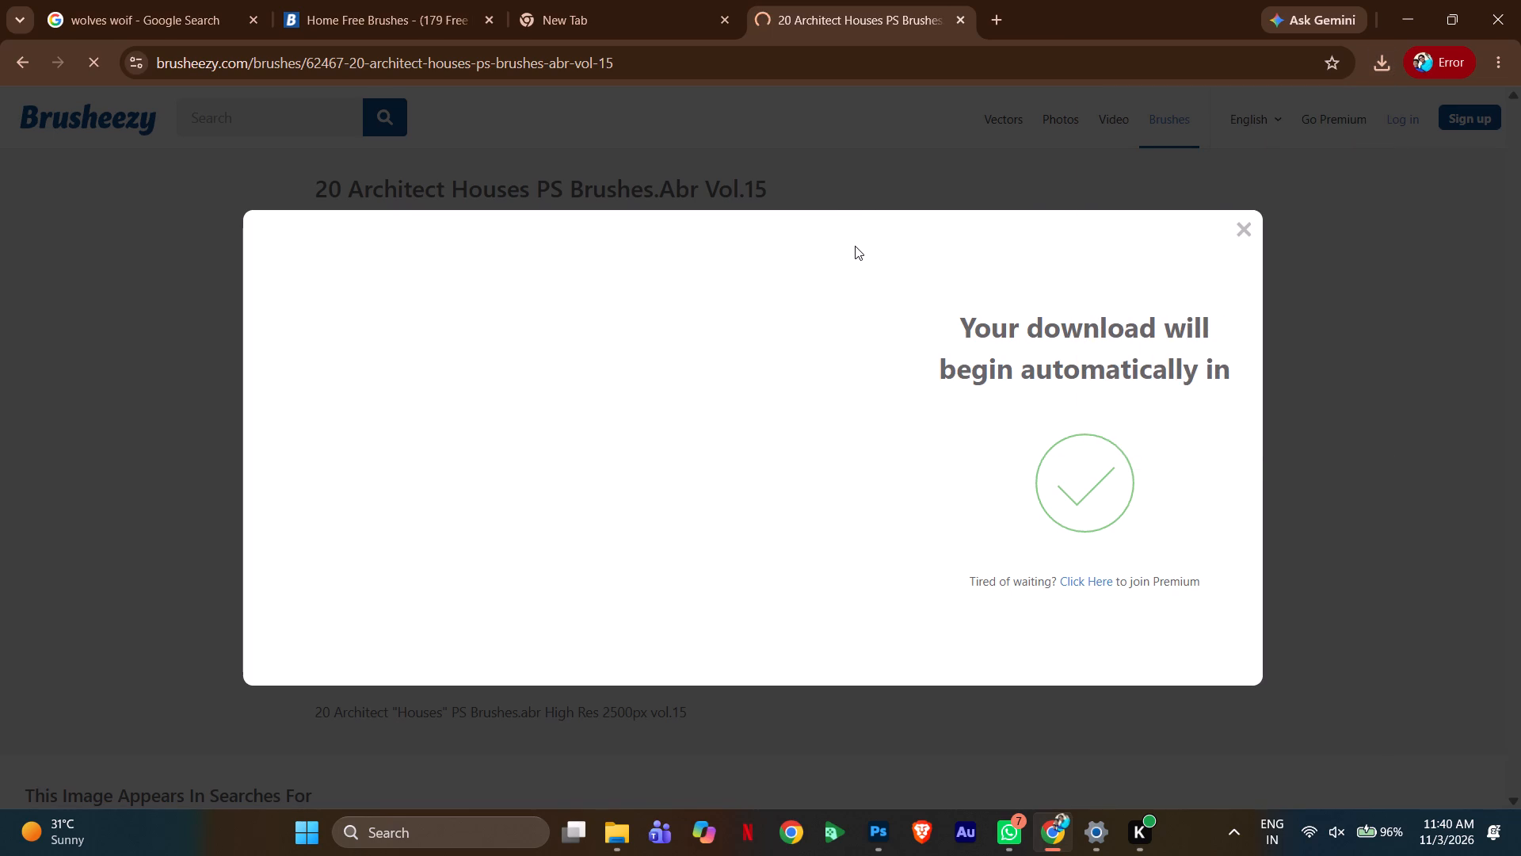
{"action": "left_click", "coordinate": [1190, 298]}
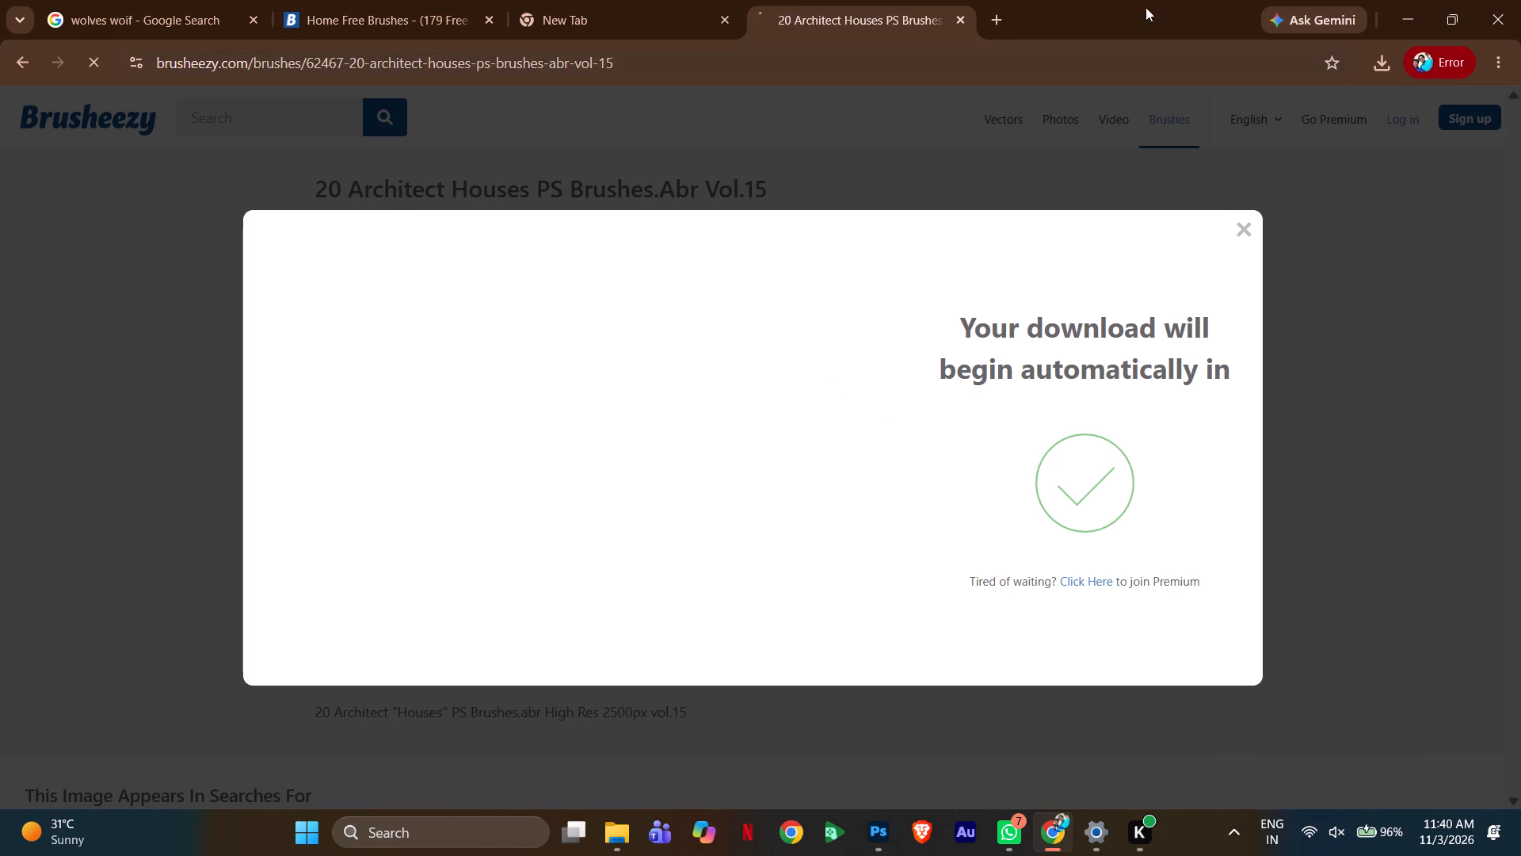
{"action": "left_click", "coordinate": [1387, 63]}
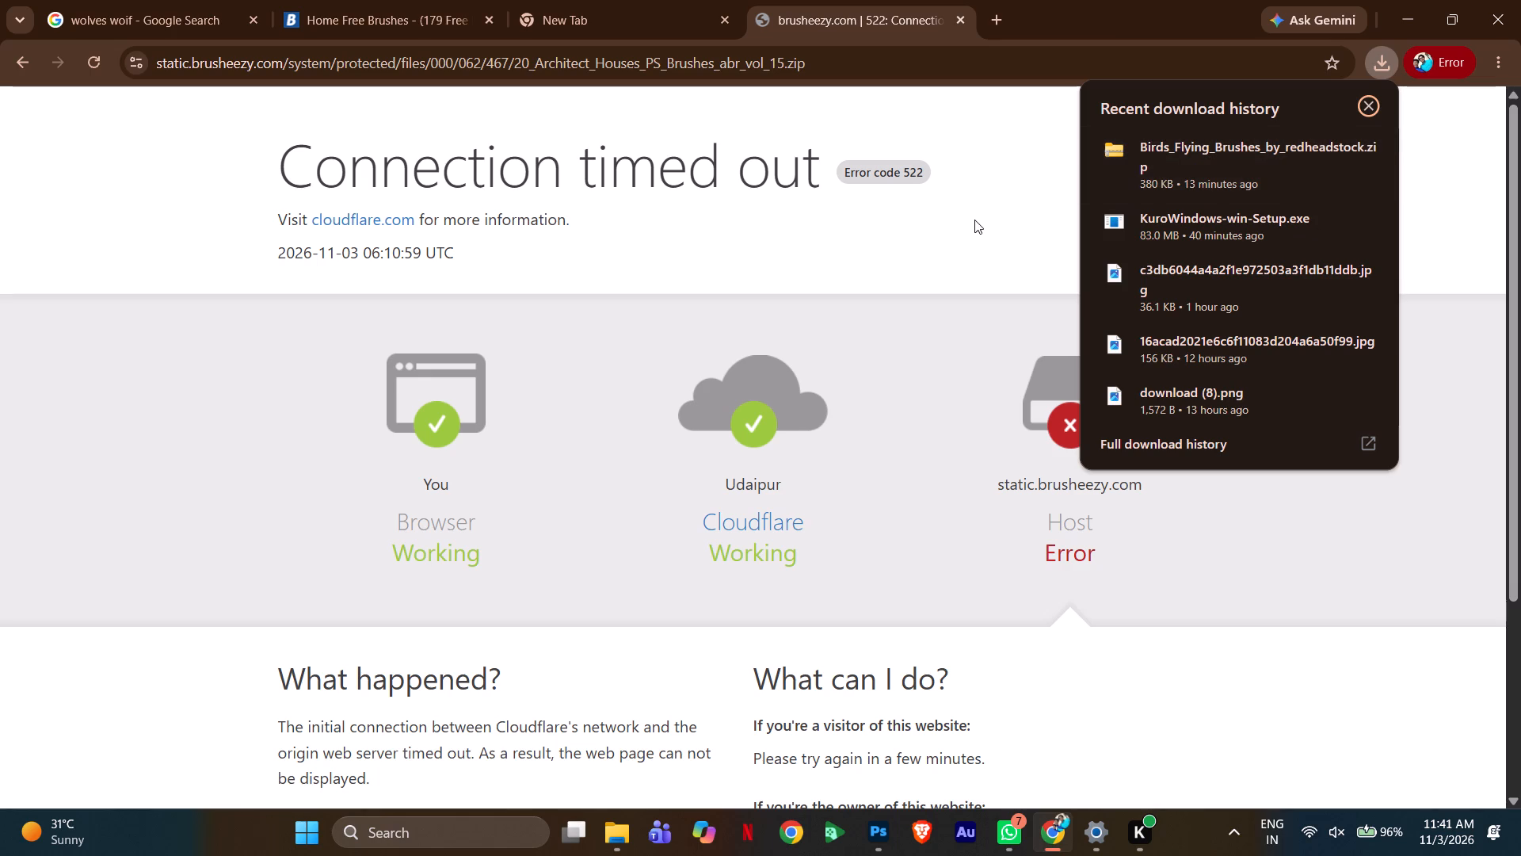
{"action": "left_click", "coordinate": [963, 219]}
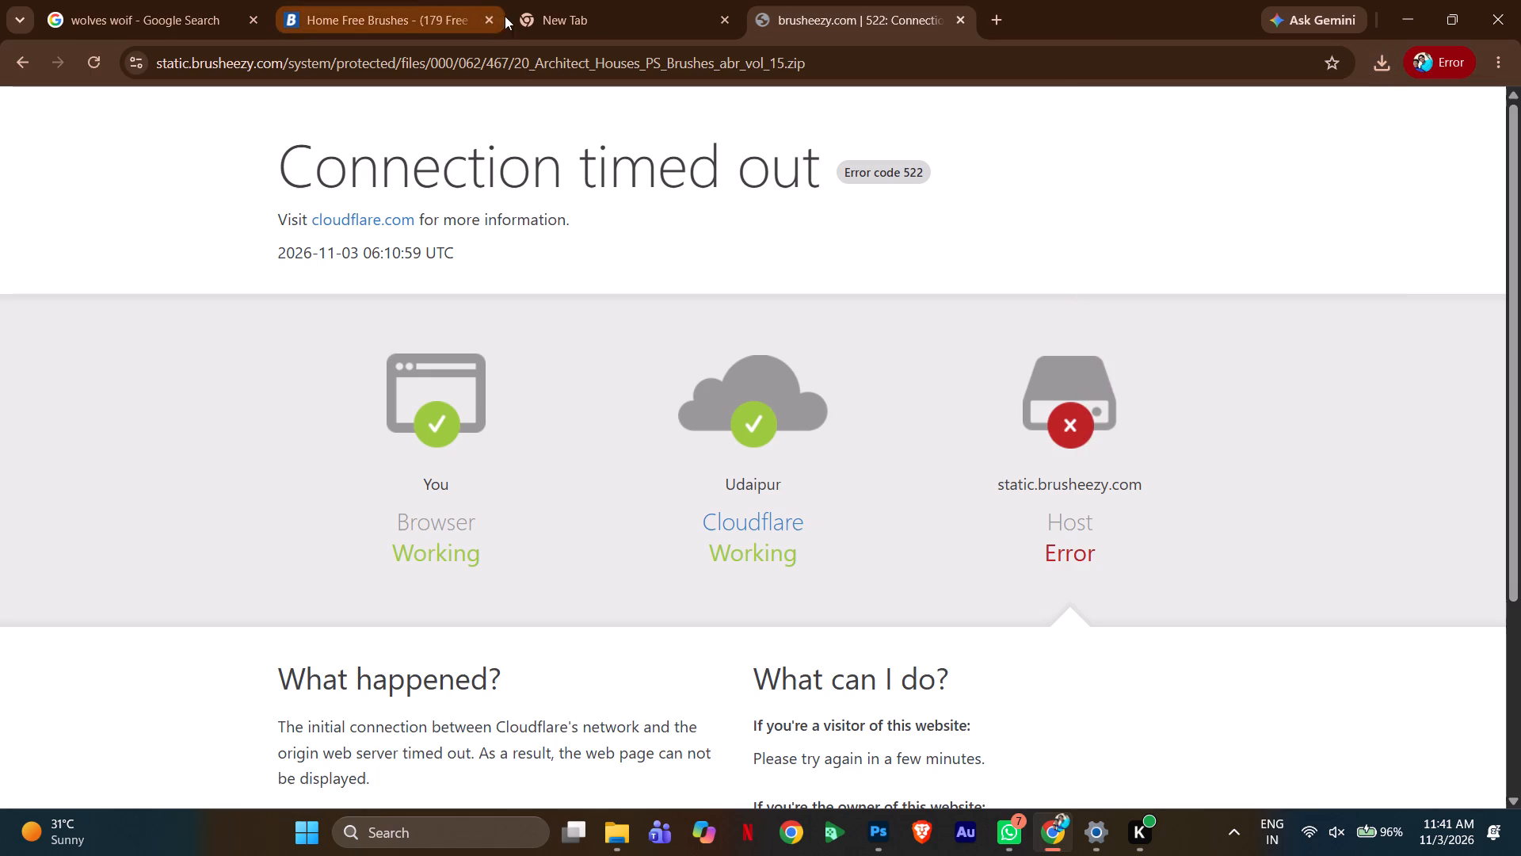
Close the old home results and the error page, and search Brusheezy for home again in a new tab.
{"action": "left_click", "coordinate": [487, 23]}
{"action": "left_click", "coordinate": [759, 13]}
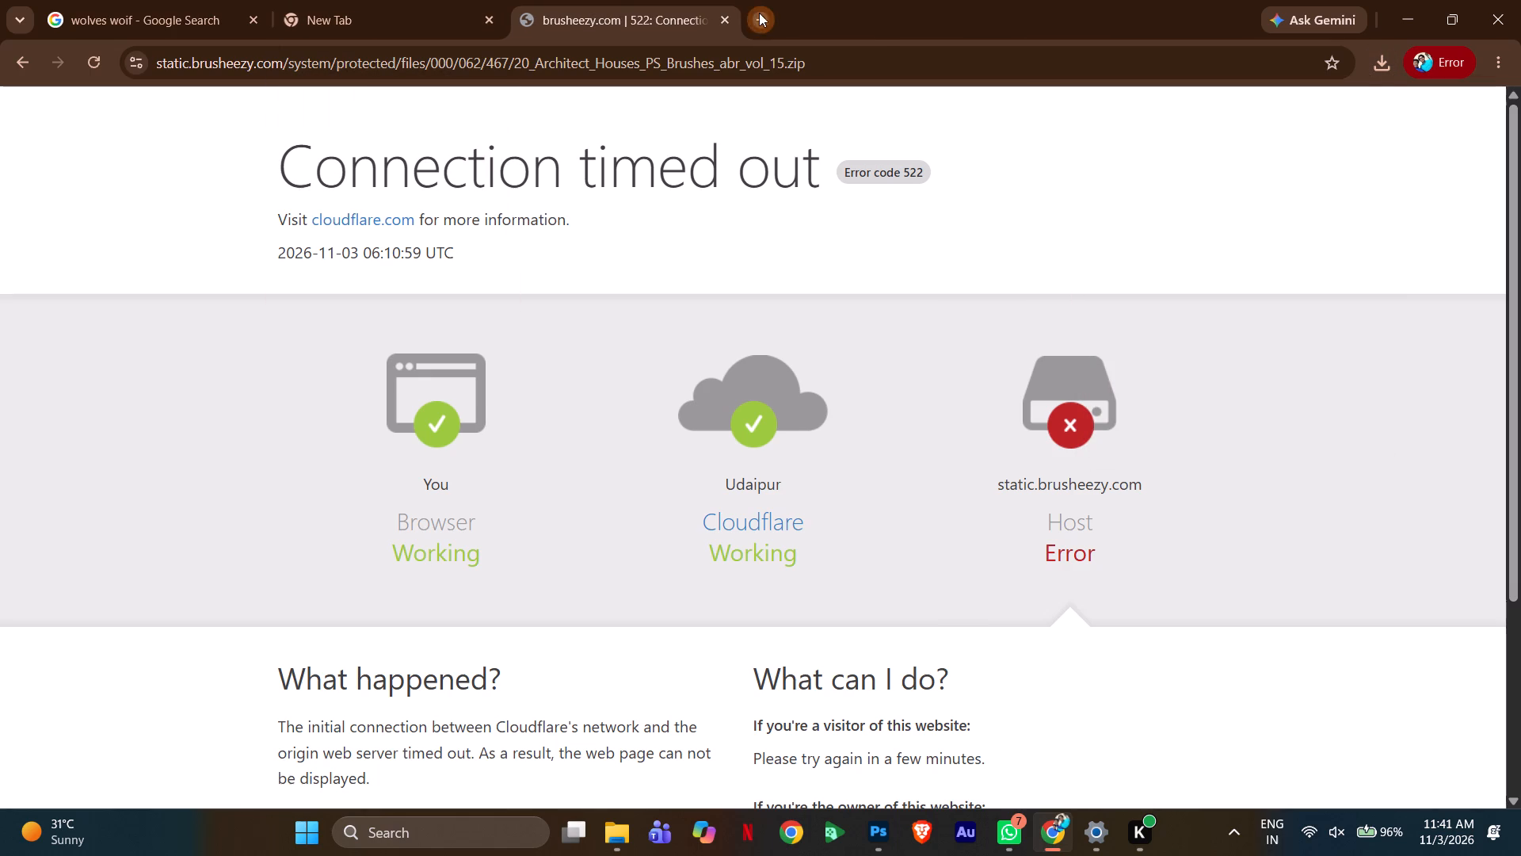
{"action": "left_click", "coordinate": [726, 17]}
{"action": "left_click", "coordinate": [1102, 522]}
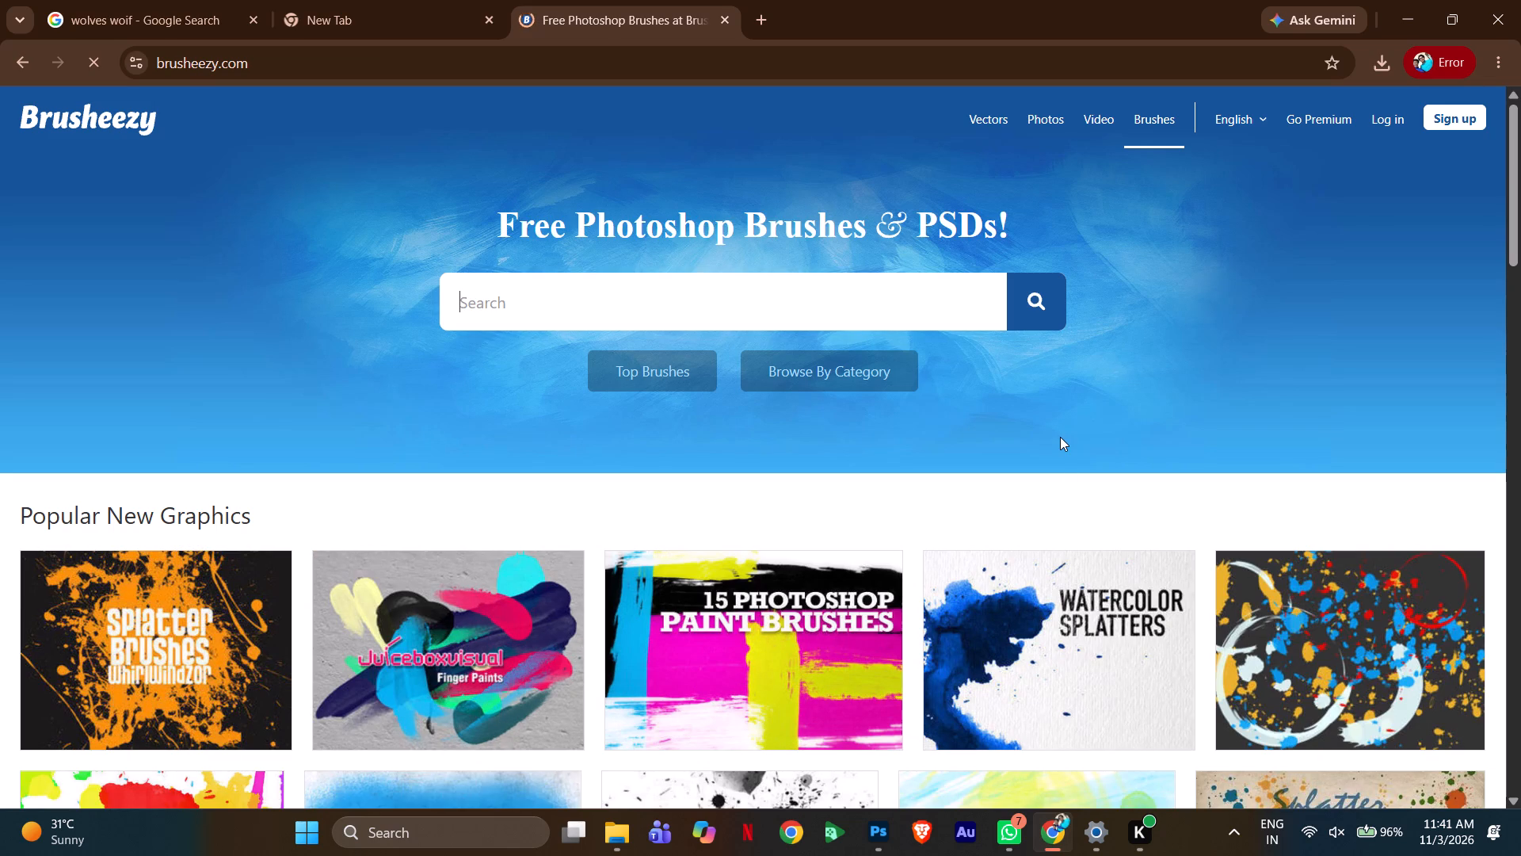
{"action": "key", "text": "h"}
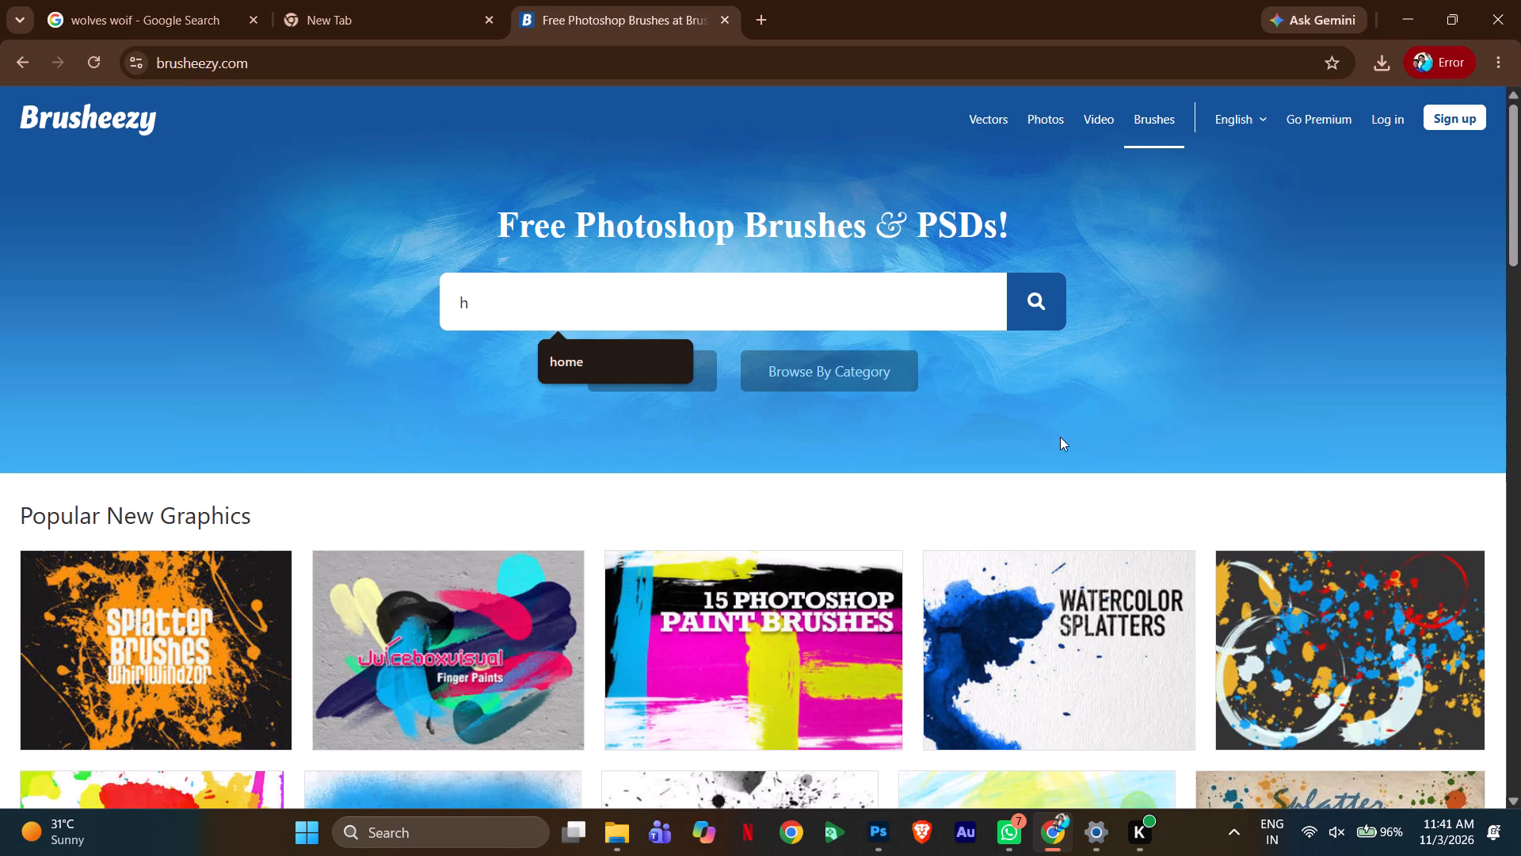
{"action": "type", "text": "om"}
{"action": "key", "text": "Return"}
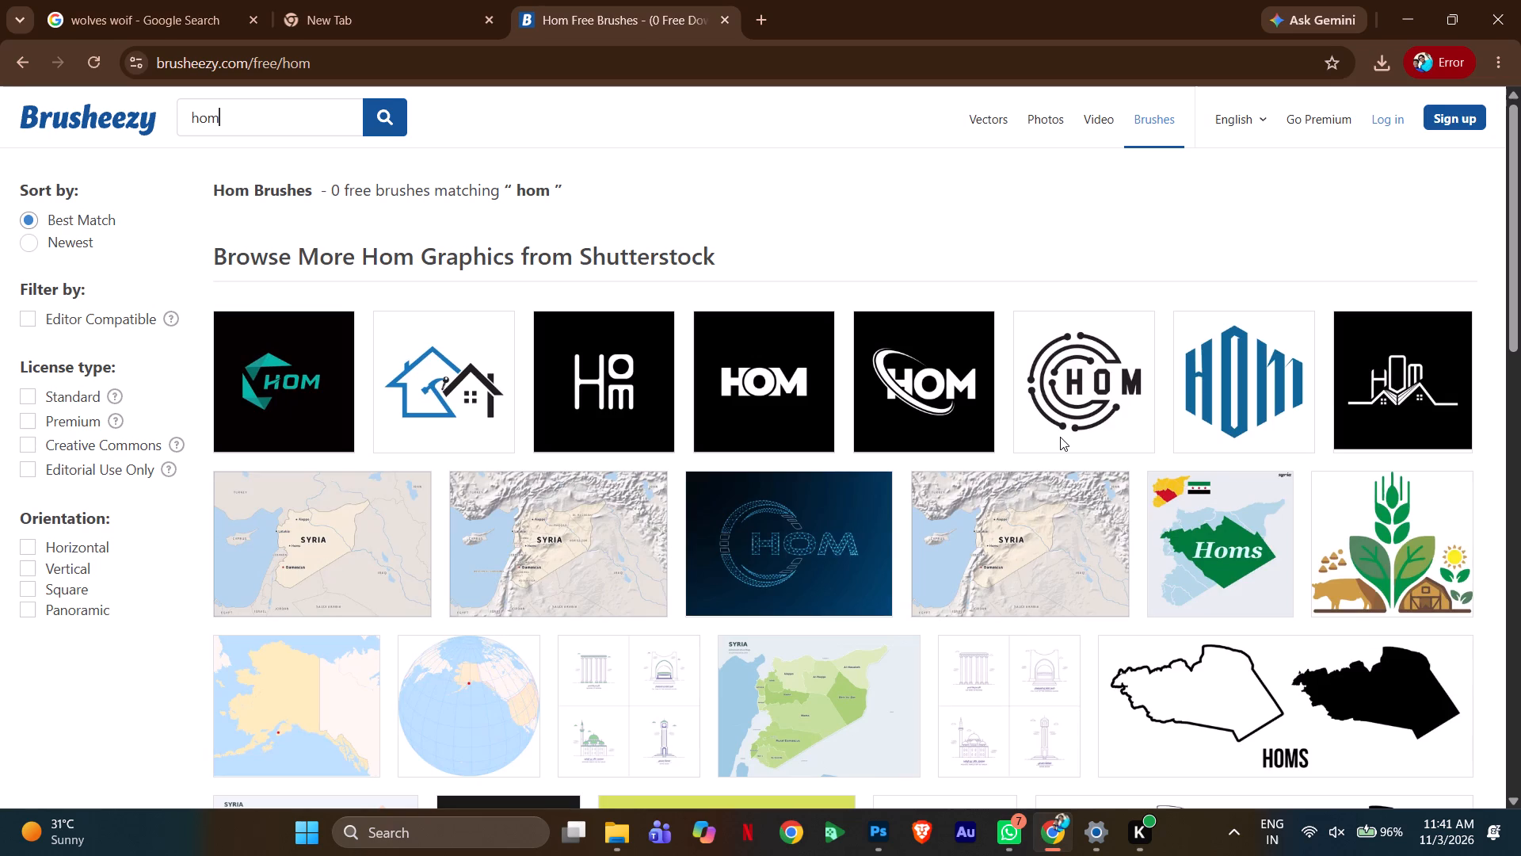
{"action": "key", "text": "e"}
{"action": "key", "text": "Return"}
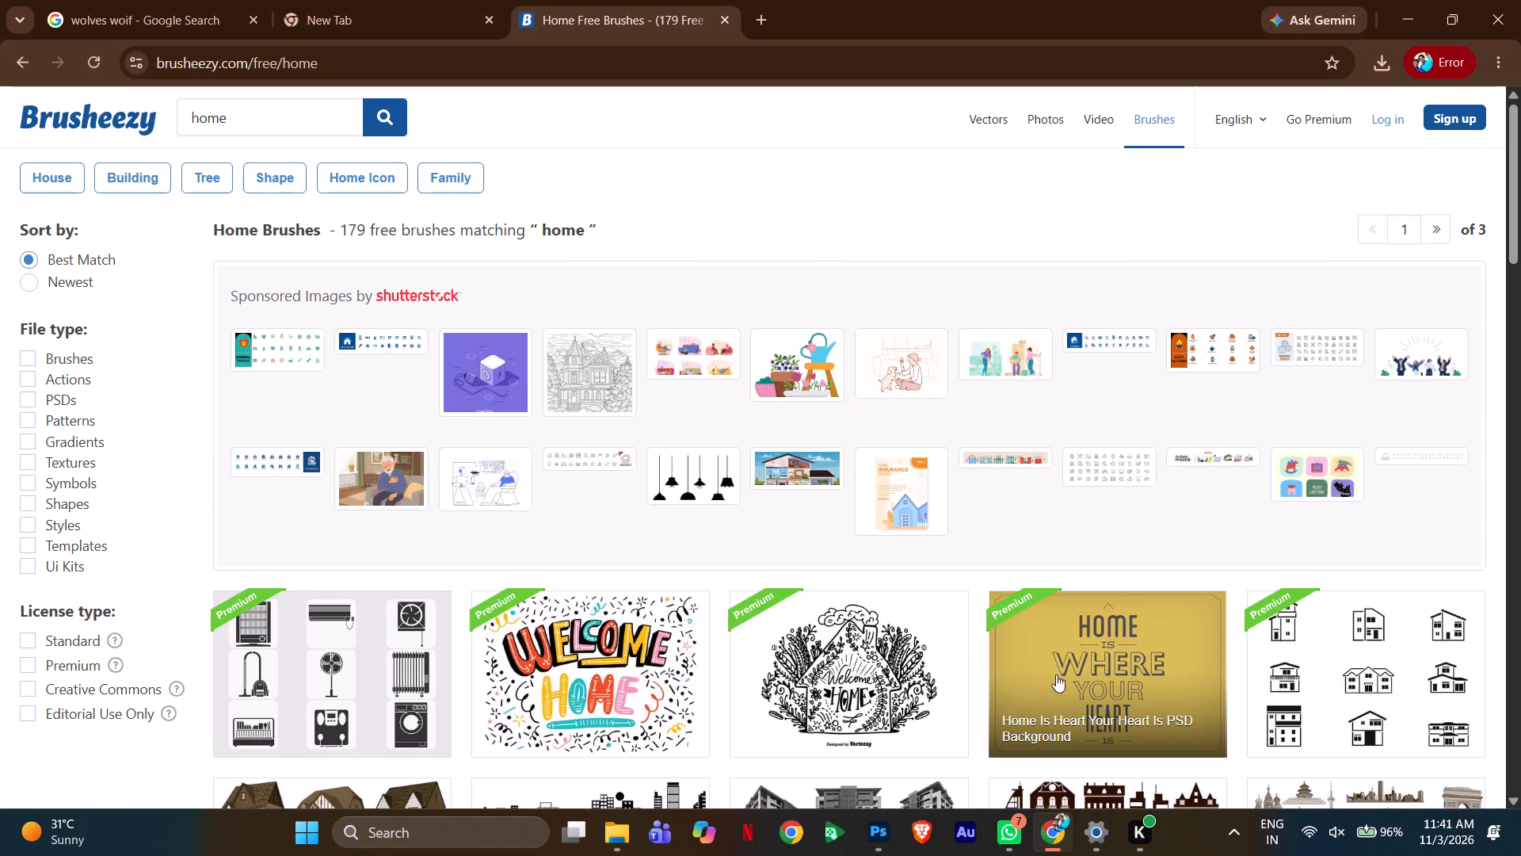
Download the free 20 Architect Houses PS Brushes vol.15 pack from the home results.
{"action": "scroll", "coordinate": [510, 716], "scroll_direction": "down", "scroll_amount": 2}
{"action": "double_click", "coordinate": [365, 626]}
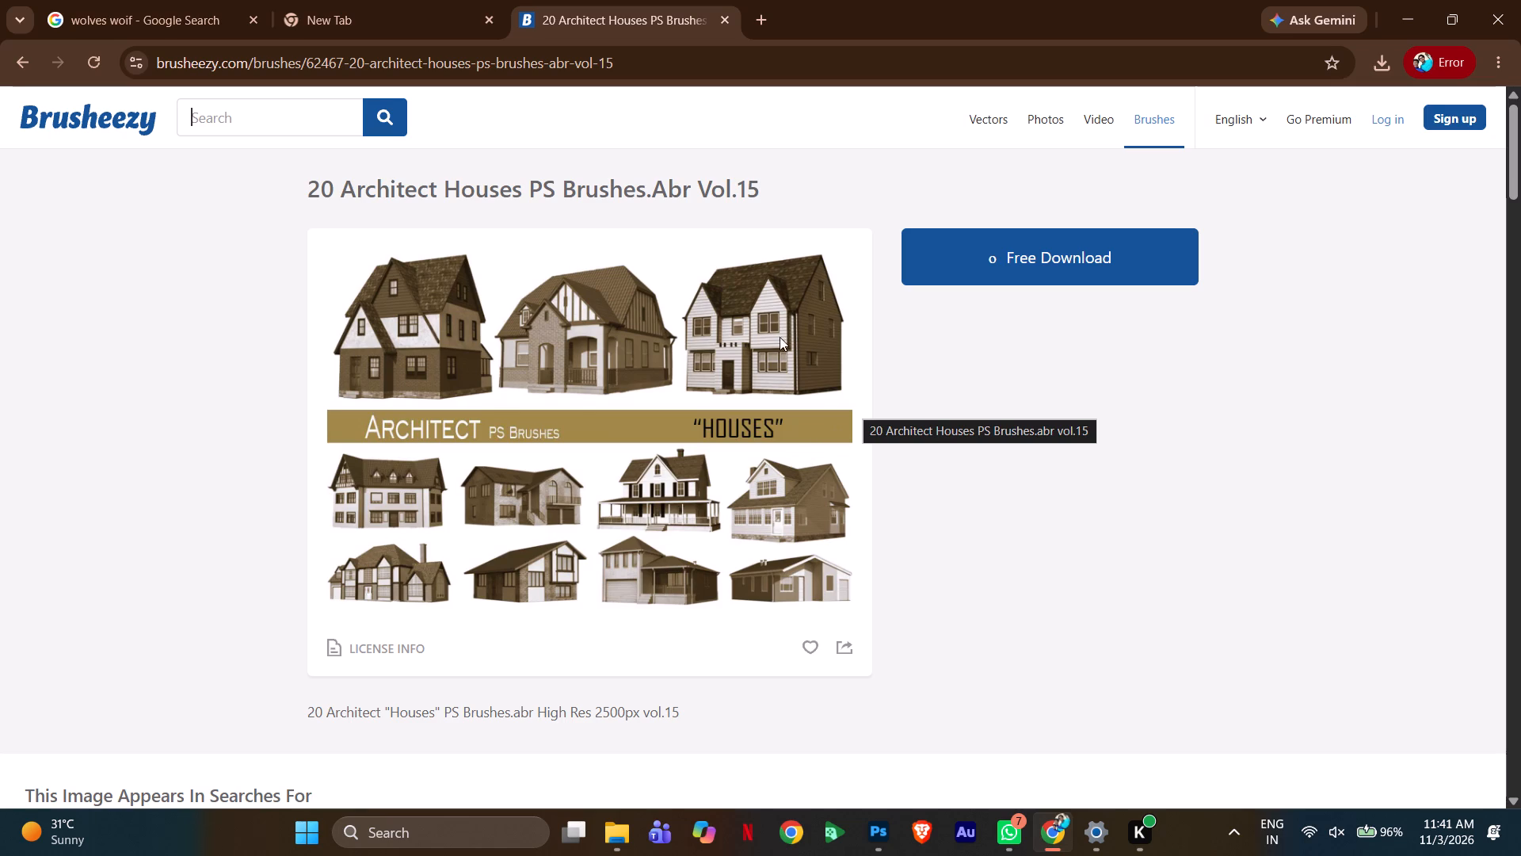
{"action": "left_click", "coordinate": [1041, 246]}
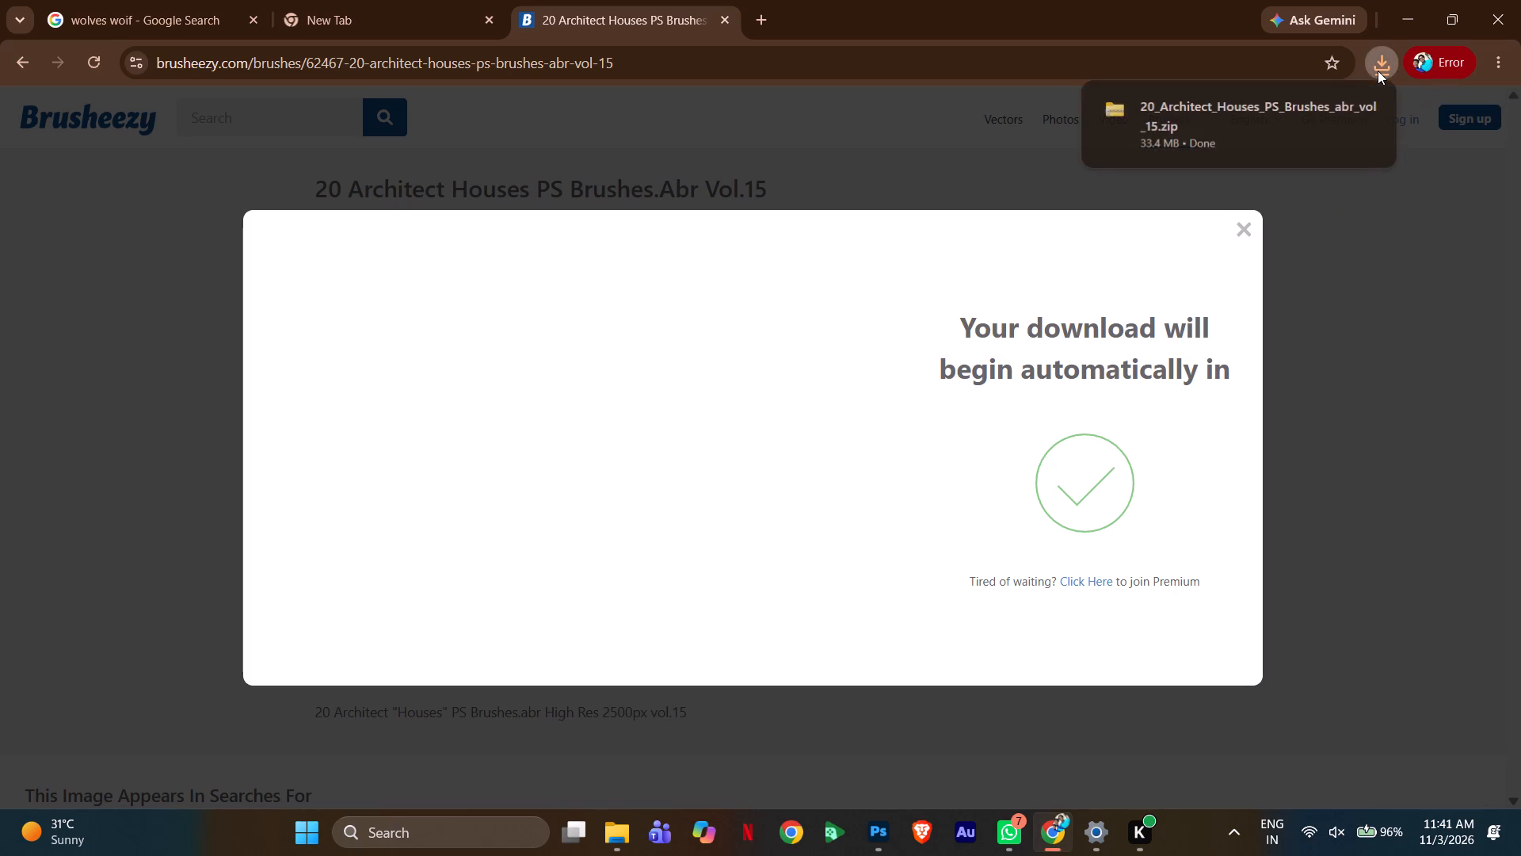
Open the downloaded architect houses archive and load the brush file from its folder into Photoshop.
{"action": "double_click", "coordinate": [1168, 116]}
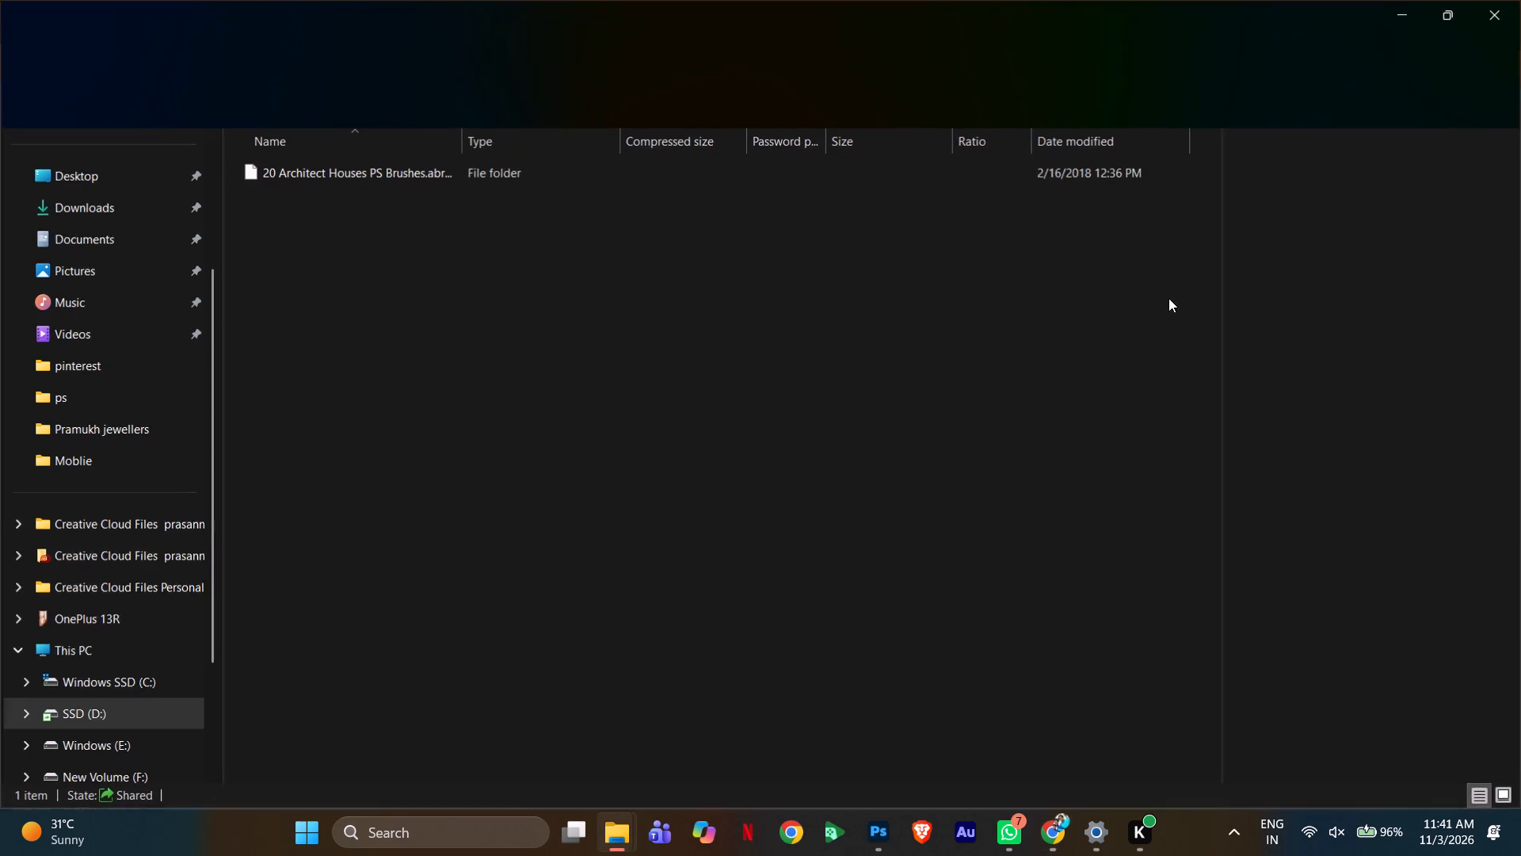
{"action": "left_click", "coordinate": [505, 170]}
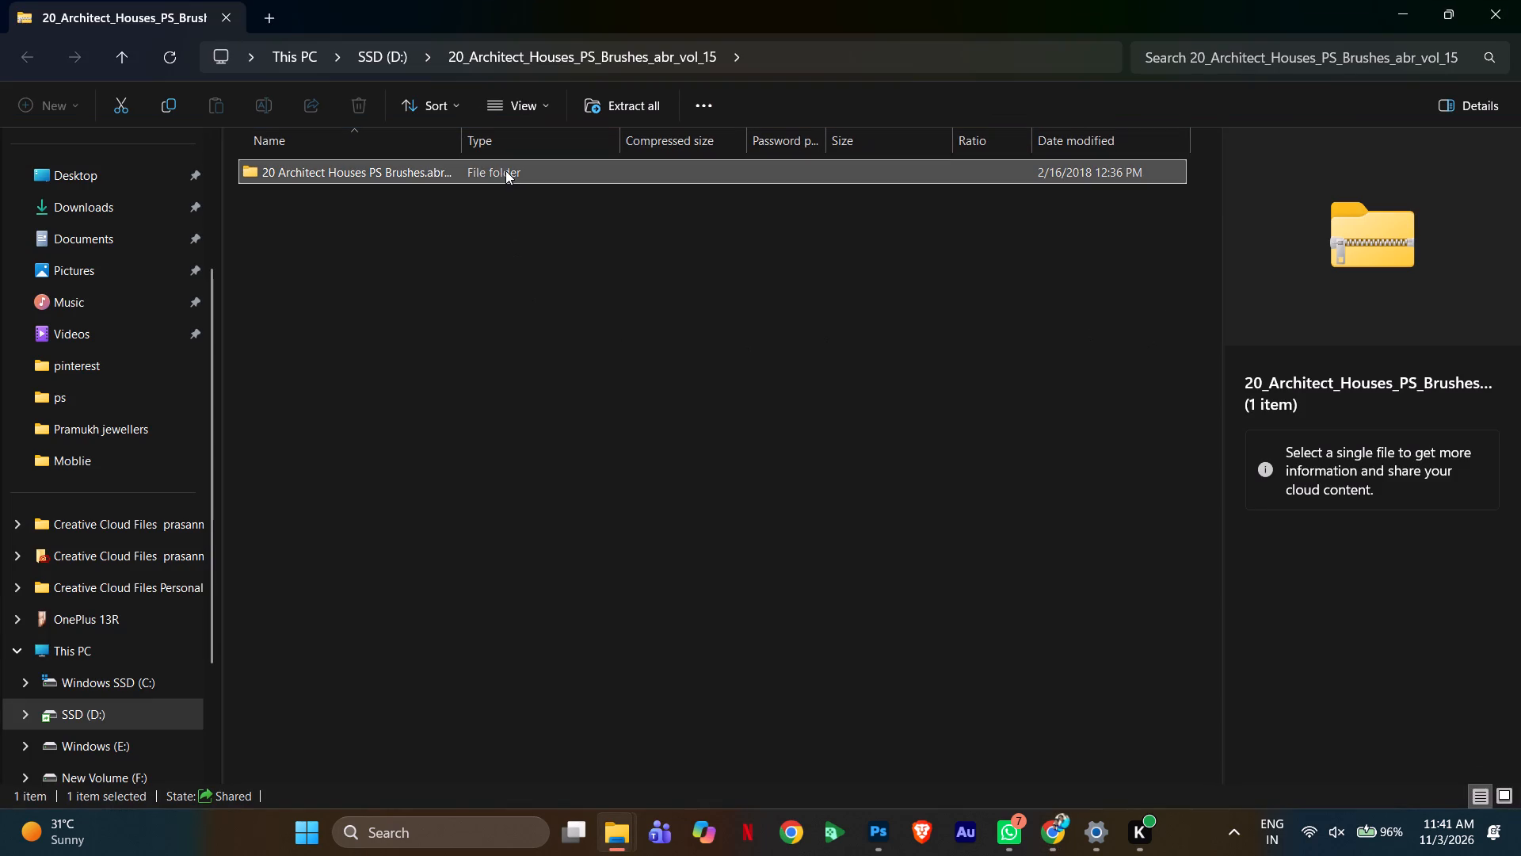
{"action": "double_click", "coordinate": [505, 170]}
{"action": "double_click", "coordinate": [505, 170]}
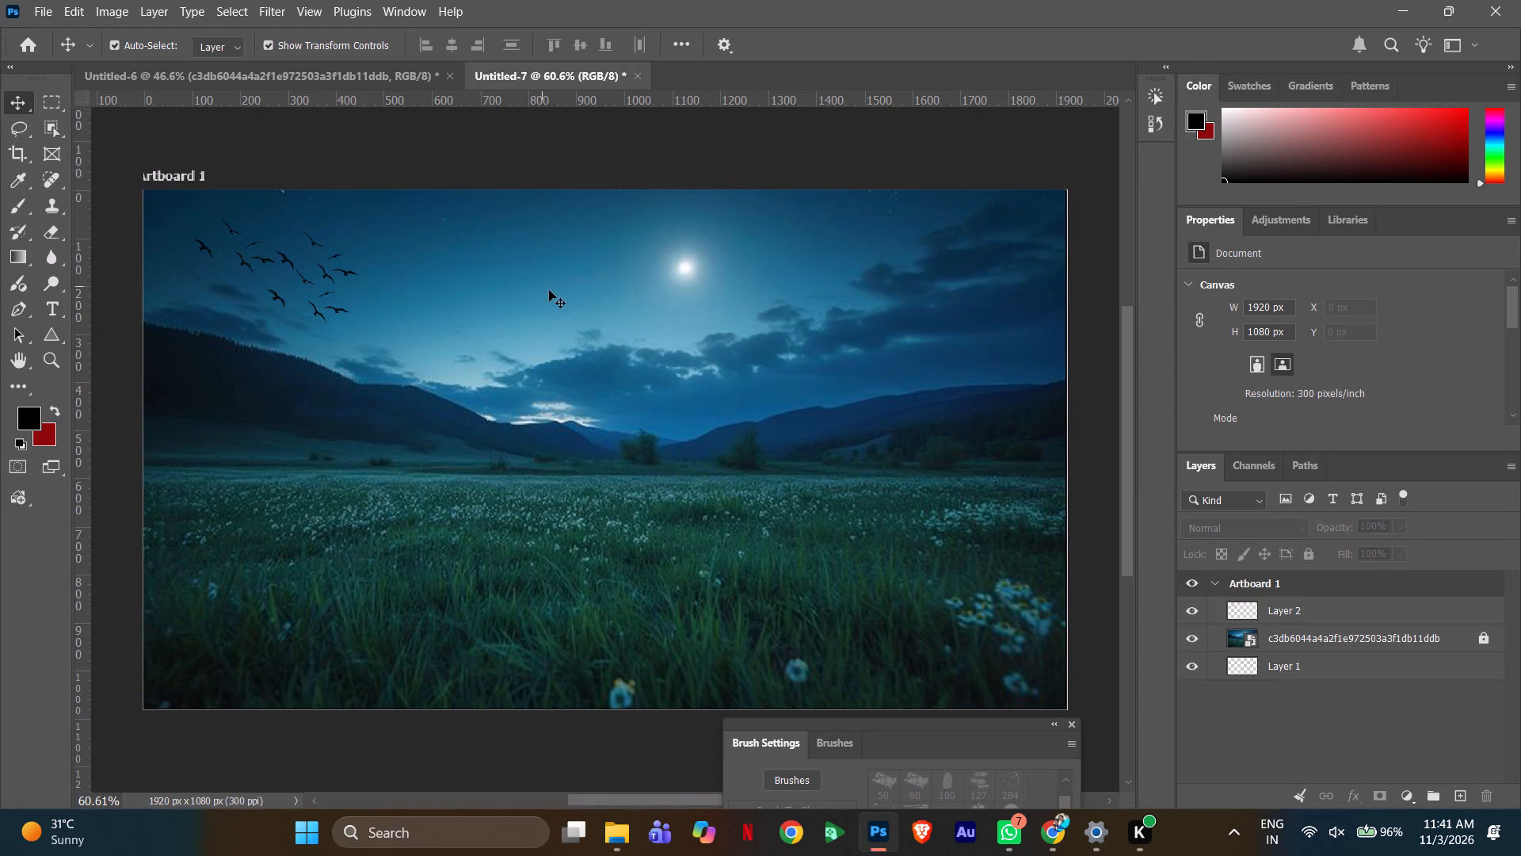
Move the floating Brush Settings panel over the canvas so that all its settings are in view.
{"action": "left_click_drag", "start_coordinate": [921, 747], "coordinate": [941, 451]}
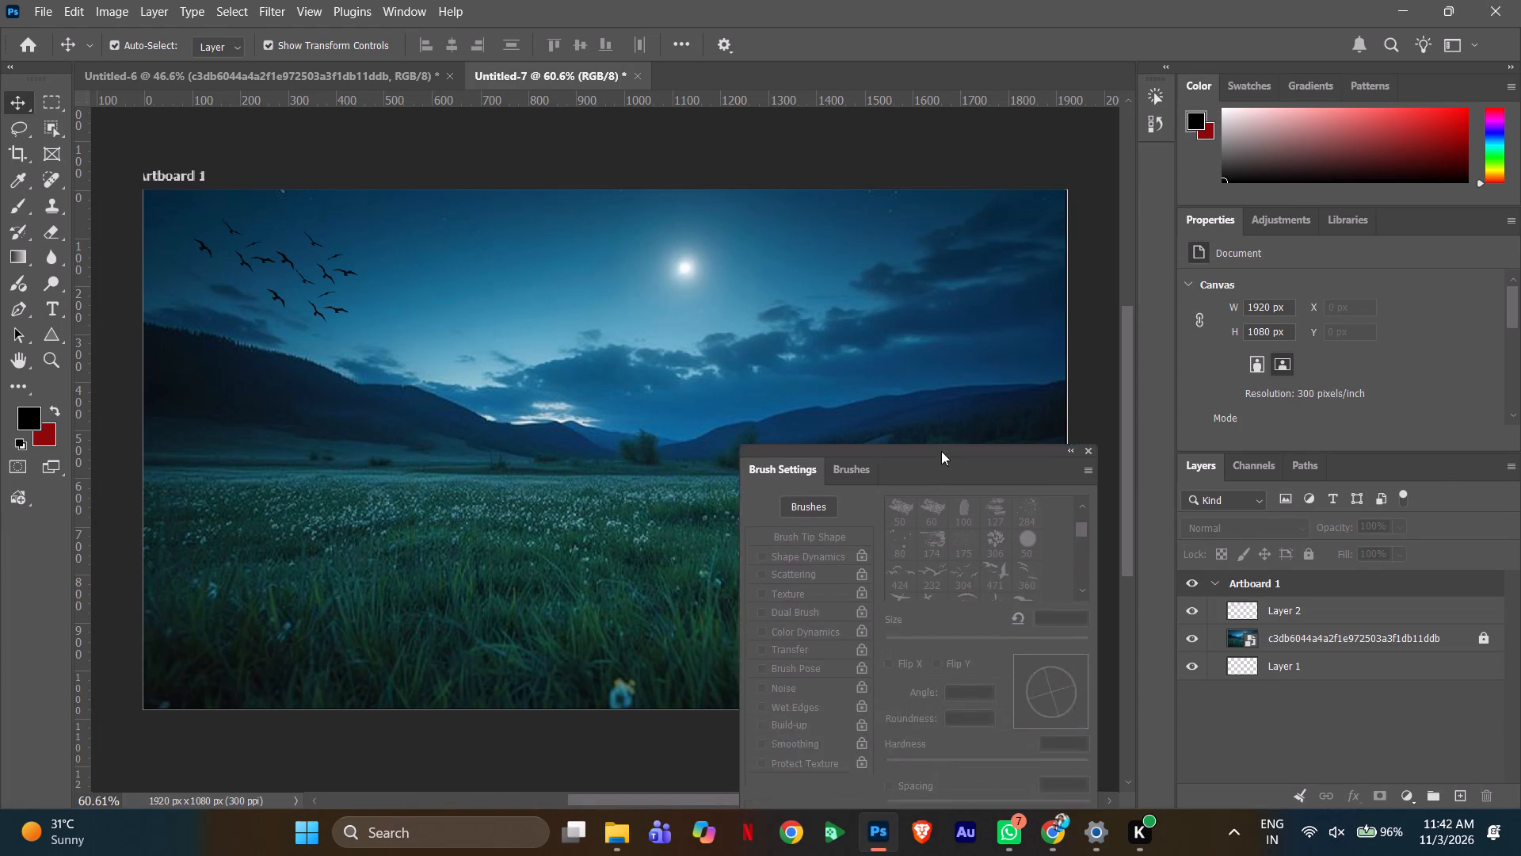
{"action": "left_click_drag", "start_coordinate": [941, 451], "coordinate": [930, 276]}
{"action": "left_click", "coordinate": [955, 349]}
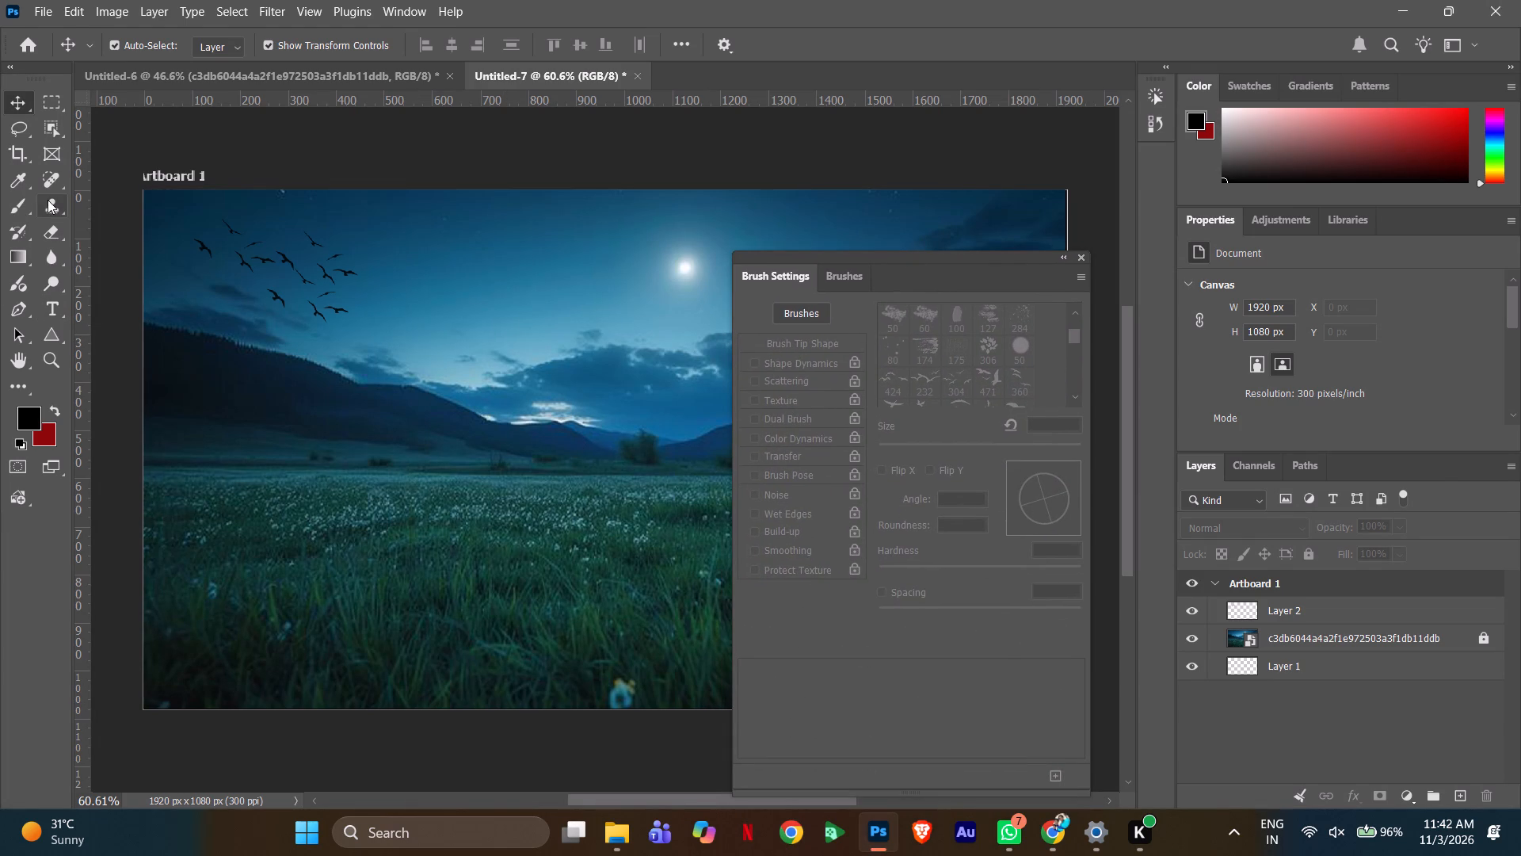
With the Brush tool, choose the 2500 px two-storey house tip from the newly loaded architect house brushes.
{"action": "left_click", "coordinate": [7, 210]}
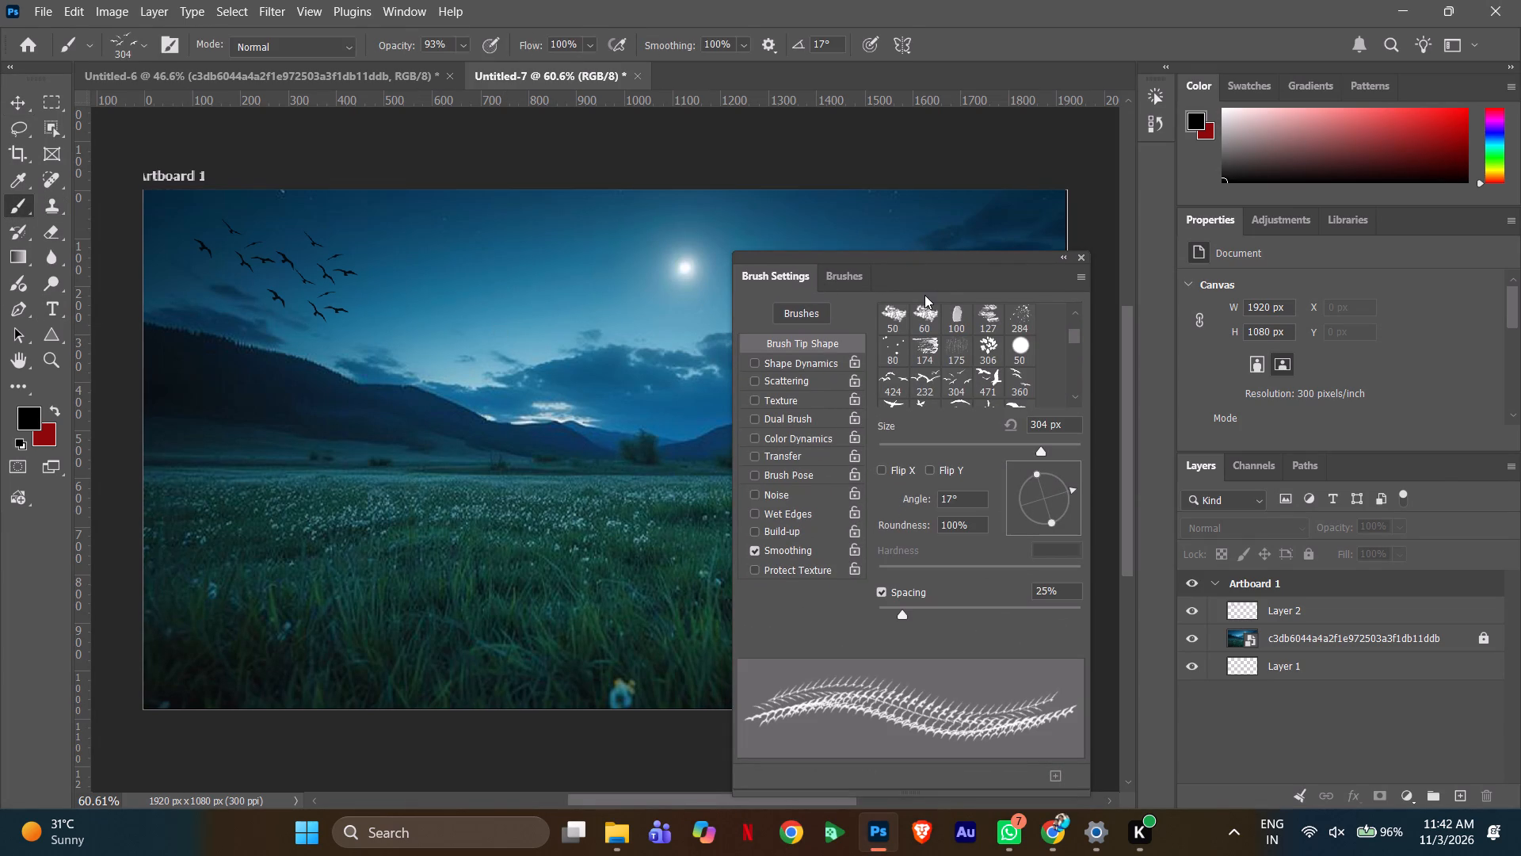
{"action": "scroll", "coordinate": [1011, 325], "scroll_direction": "up", "scroll_amount": 3}
{"action": "scroll", "coordinate": [906, 356], "scroll_direction": "up", "scroll_amount": 9}
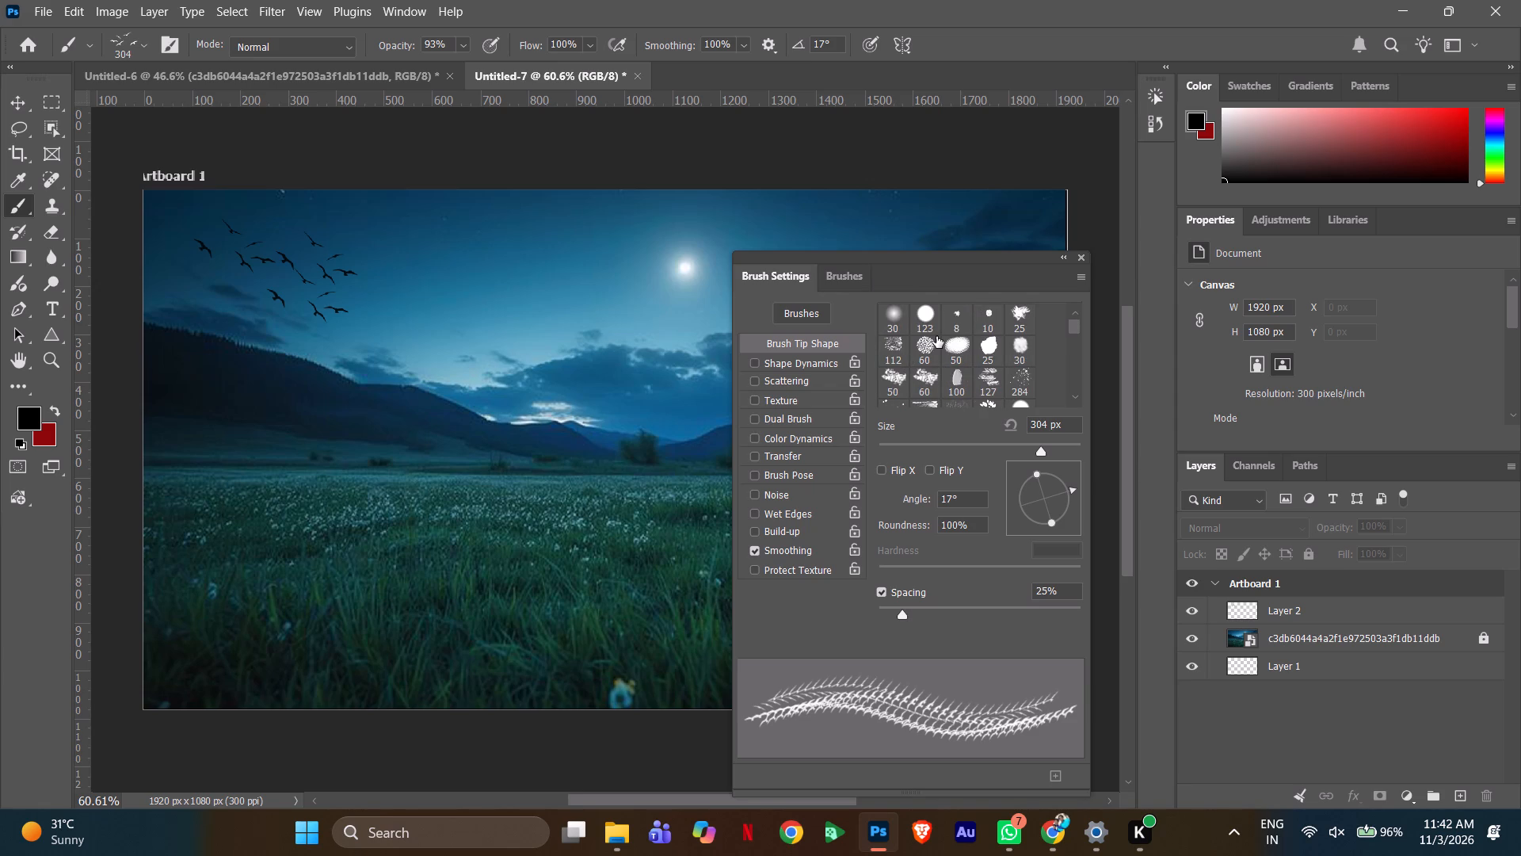
{"action": "scroll", "coordinate": [936, 336], "scroll_direction": "down", "scroll_amount": 7}
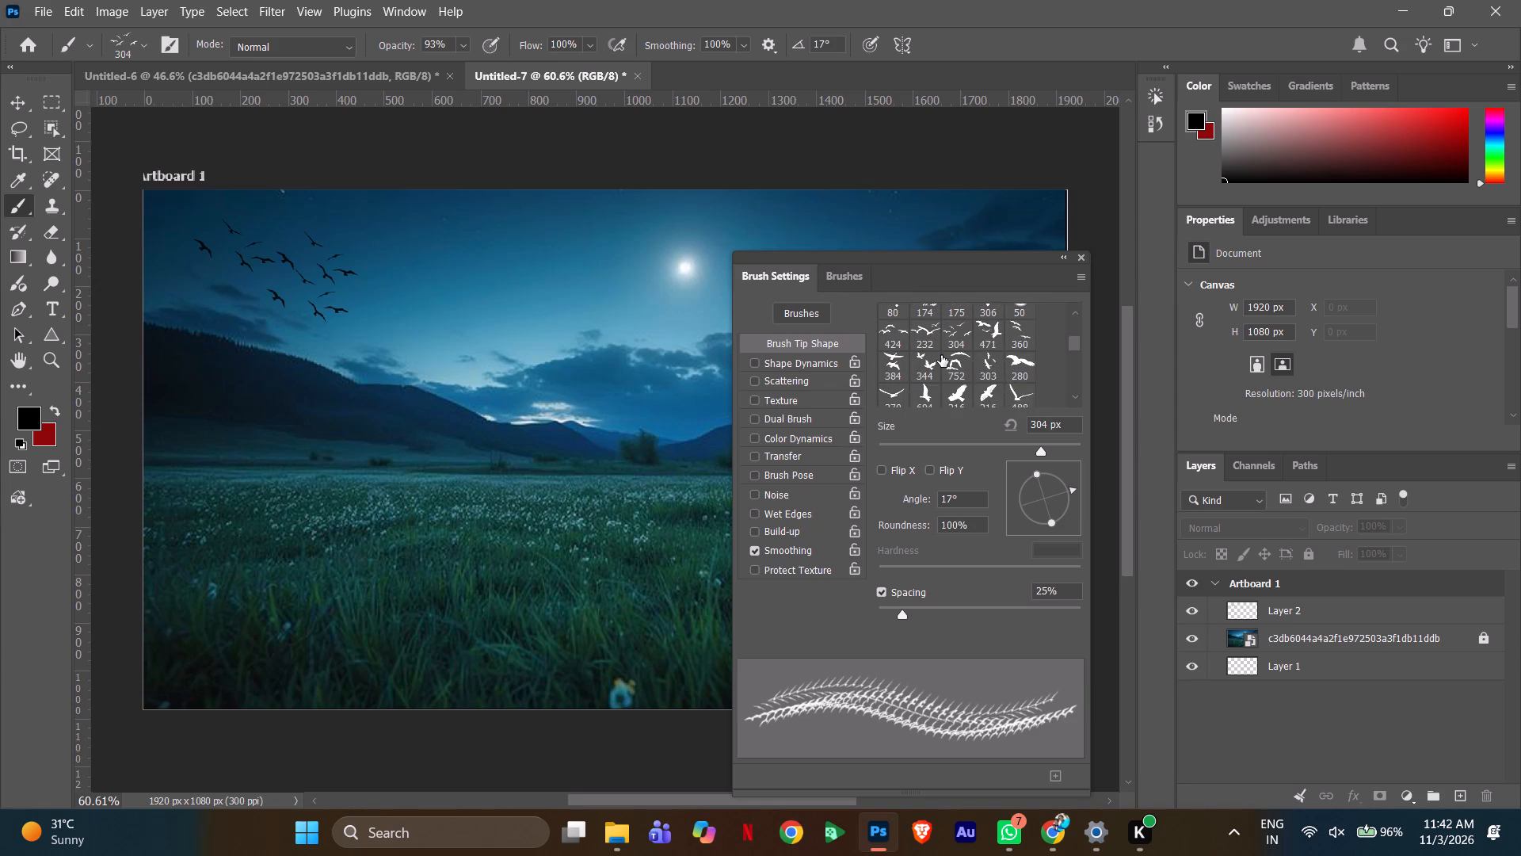
{"action": "scroll", "coordinate": [943, 356], "scroll_direction": "down", "scroll_amount": 6}
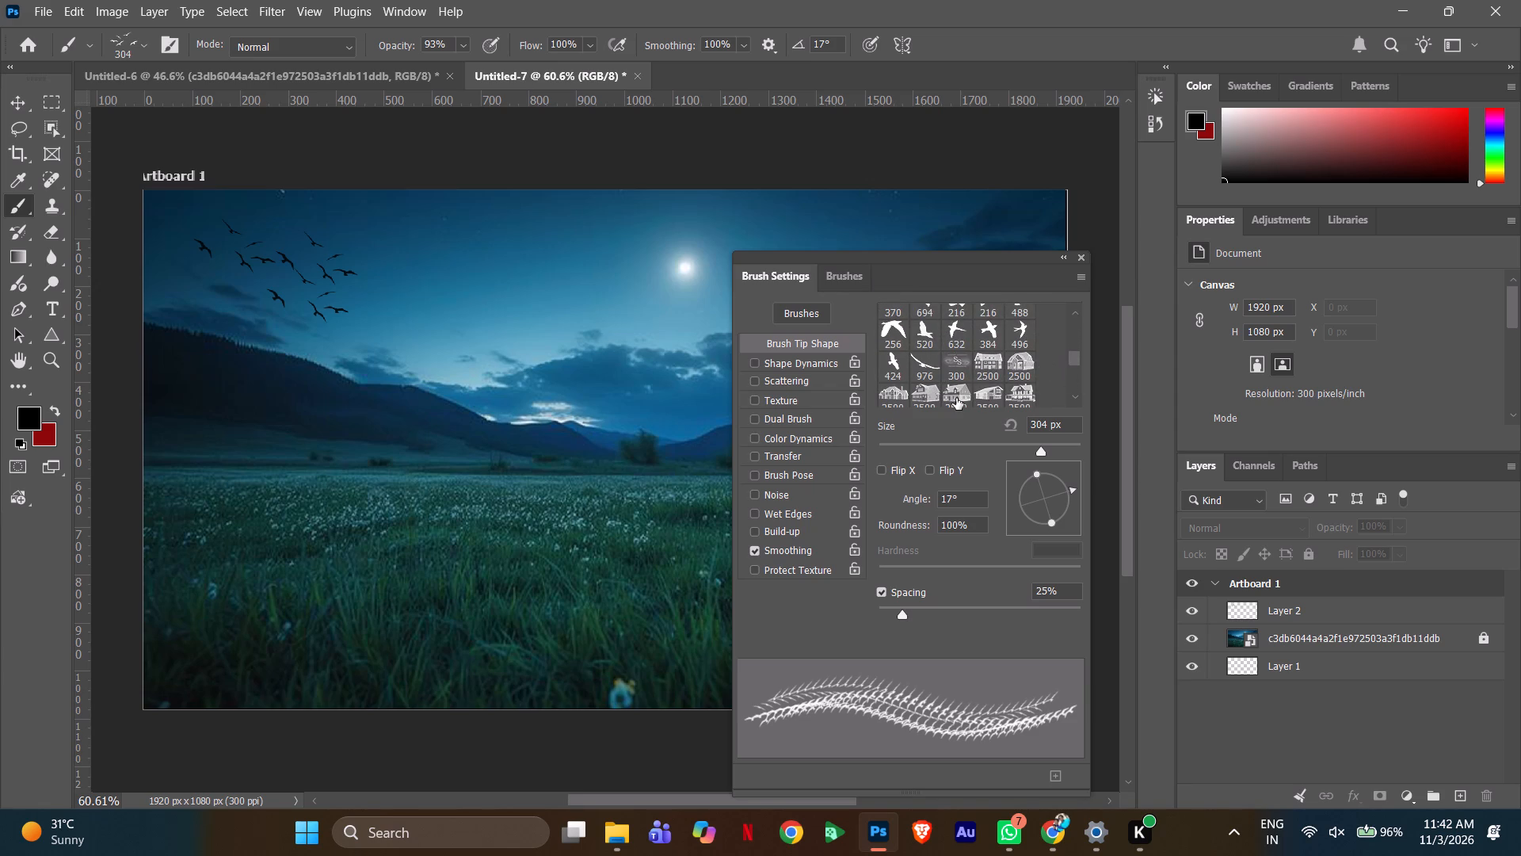
{"action": "left_click", "coordinate": [919, 392]}
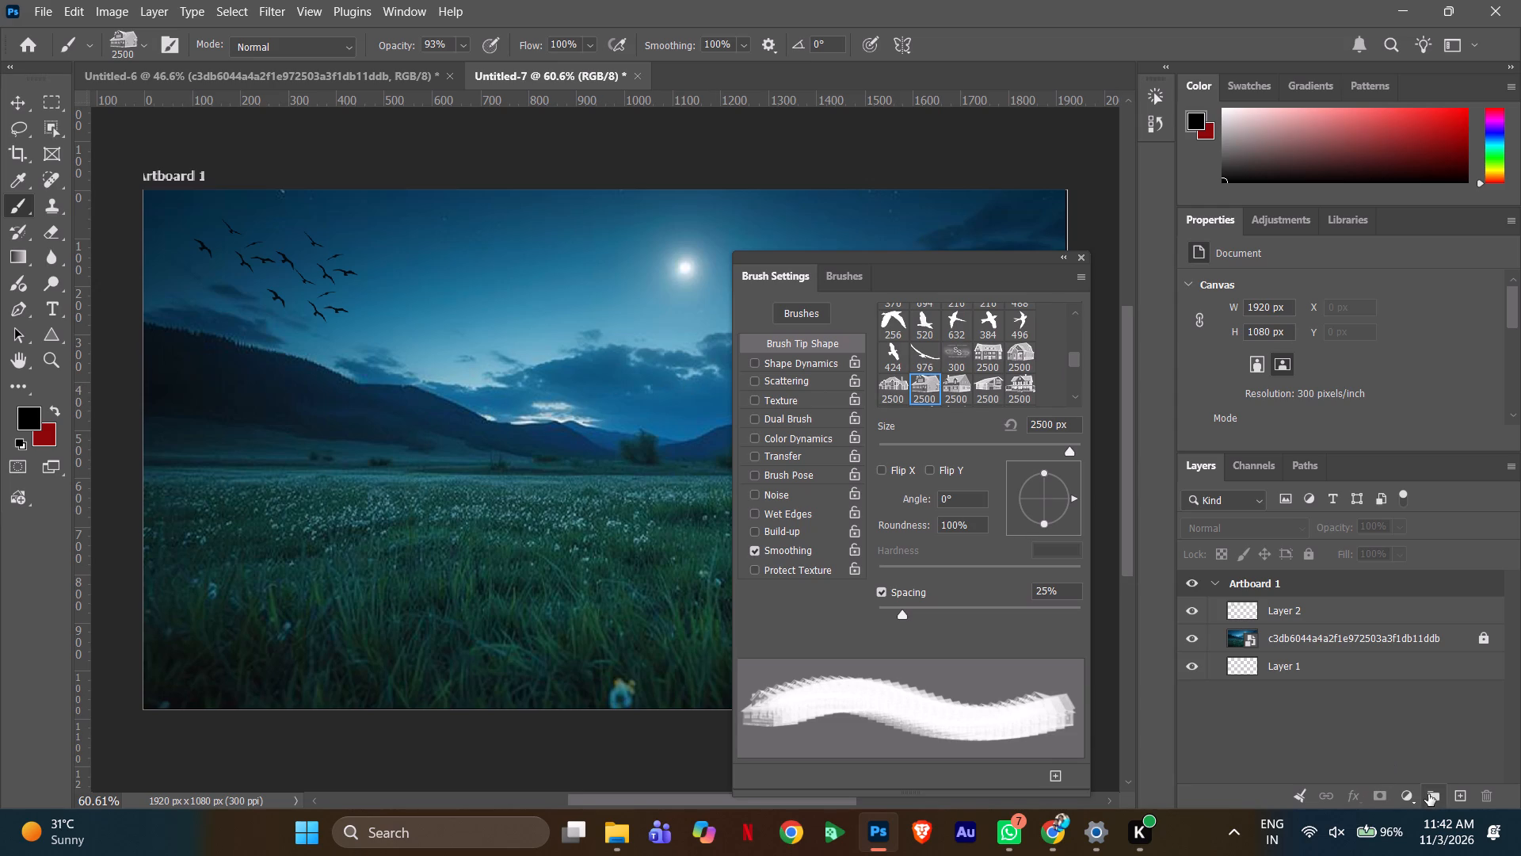
Create a new layer above Layer 2 and reduce the house brush size to 300 px.
{"action": "left_click", "coordinate": [1464, 792]}
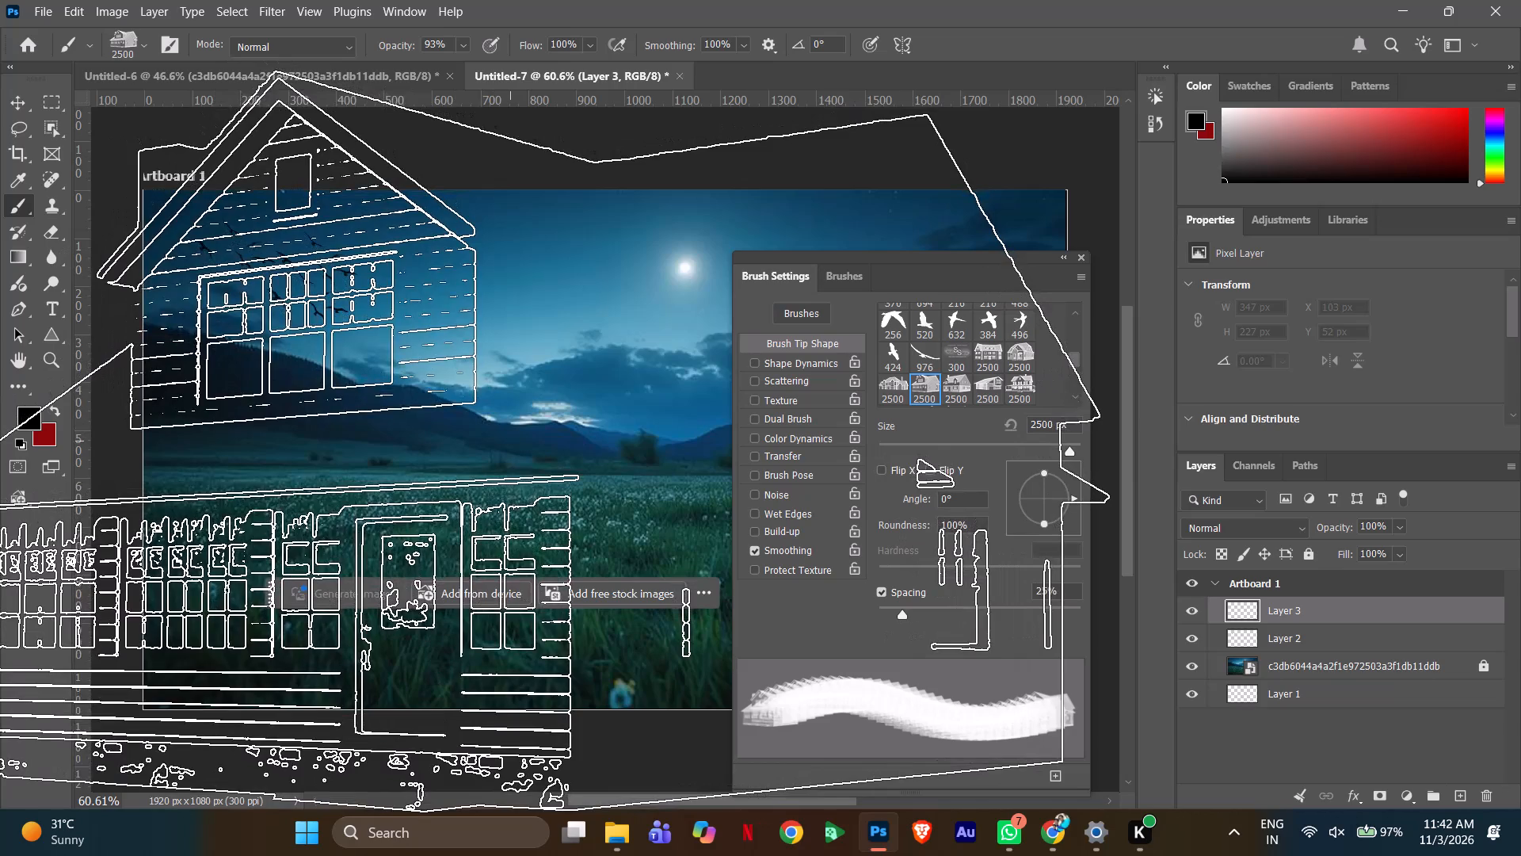
{"action": "key", "text": "bracketleft"}
{"action": "key", "text": "bracketleft"}
{"action": "key", "text": "bracketleft"}
{"action": "key", "text": "bracketleft"}
{"action": "key", "text": "bracketleft"}
{"action": "key", "text": "bracketleft"}
{"action": "key", "text": "bracketleft"}
{"action": "key", "text": "bracketleft"}
{"action": "key", "text": "bracketleft"}
{"action": "key", "text": "bracketleft"}
{"action": "key", "text": "bracketleft"}
{"action": "key", "text": "bracketleft"}
{"action": "key", "text": "bracketleft"}
{"action": "key", "text": "bracketleft"}
{"action": "key", "text": "bracketleft"}
{"action": "key", "text": "bracketleft"}
{"action": "key", "text": "bracketleft"}
{"action": "key", "text": "bracketleft"}
{"action": "key", "text": "bracketleft"}
{"action": "key", "text": "bracketleft"}
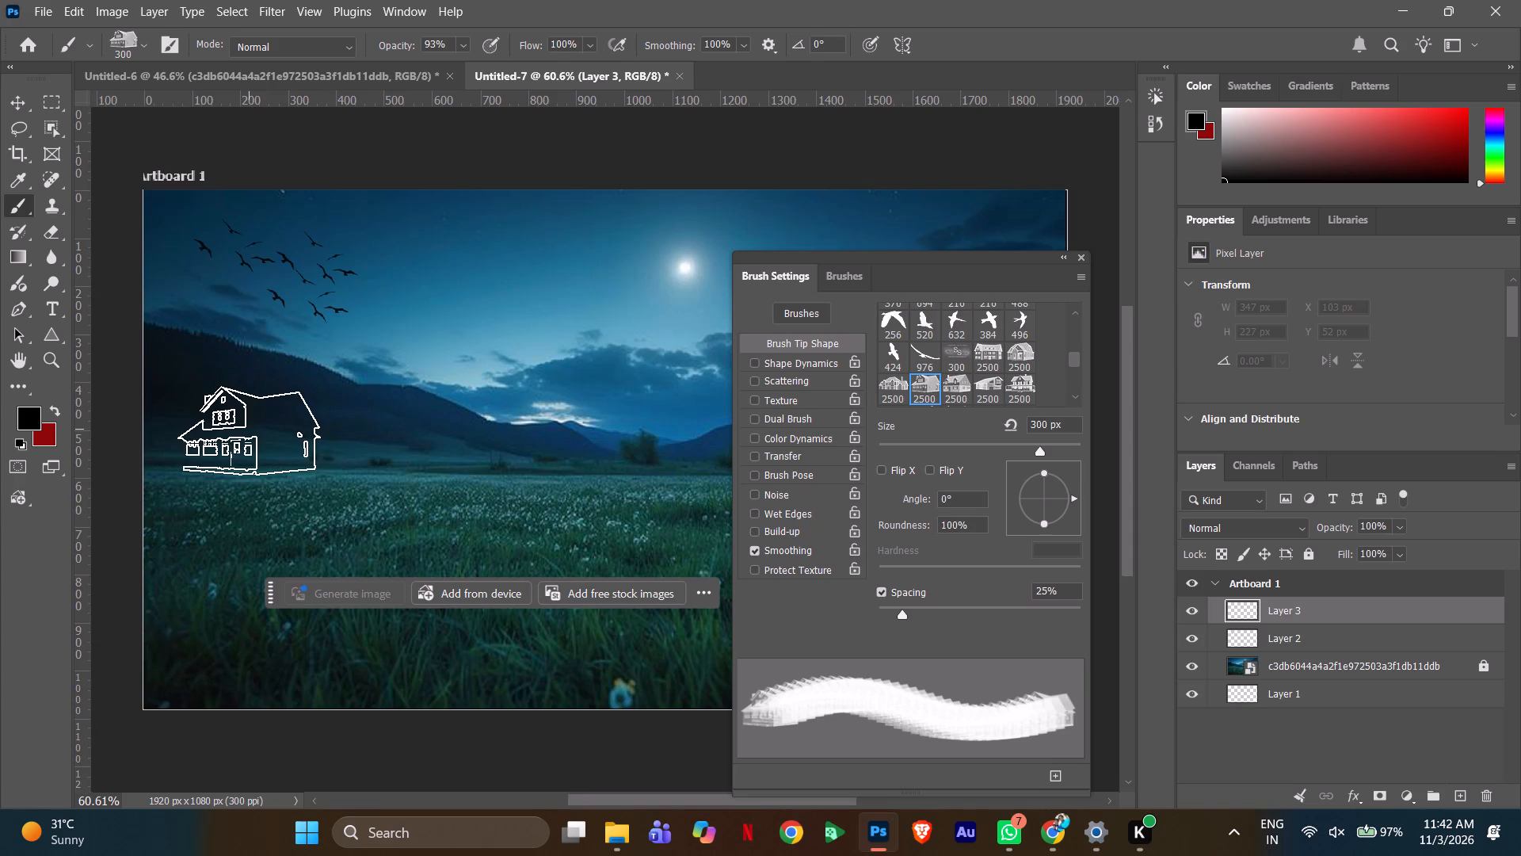
Move the floating Brush Settings panel below the artboard, clear of the meadow scene.
{"action": "left_click_drag", "start_coordinate": [898, 264], "coordinate": [840, 298]}
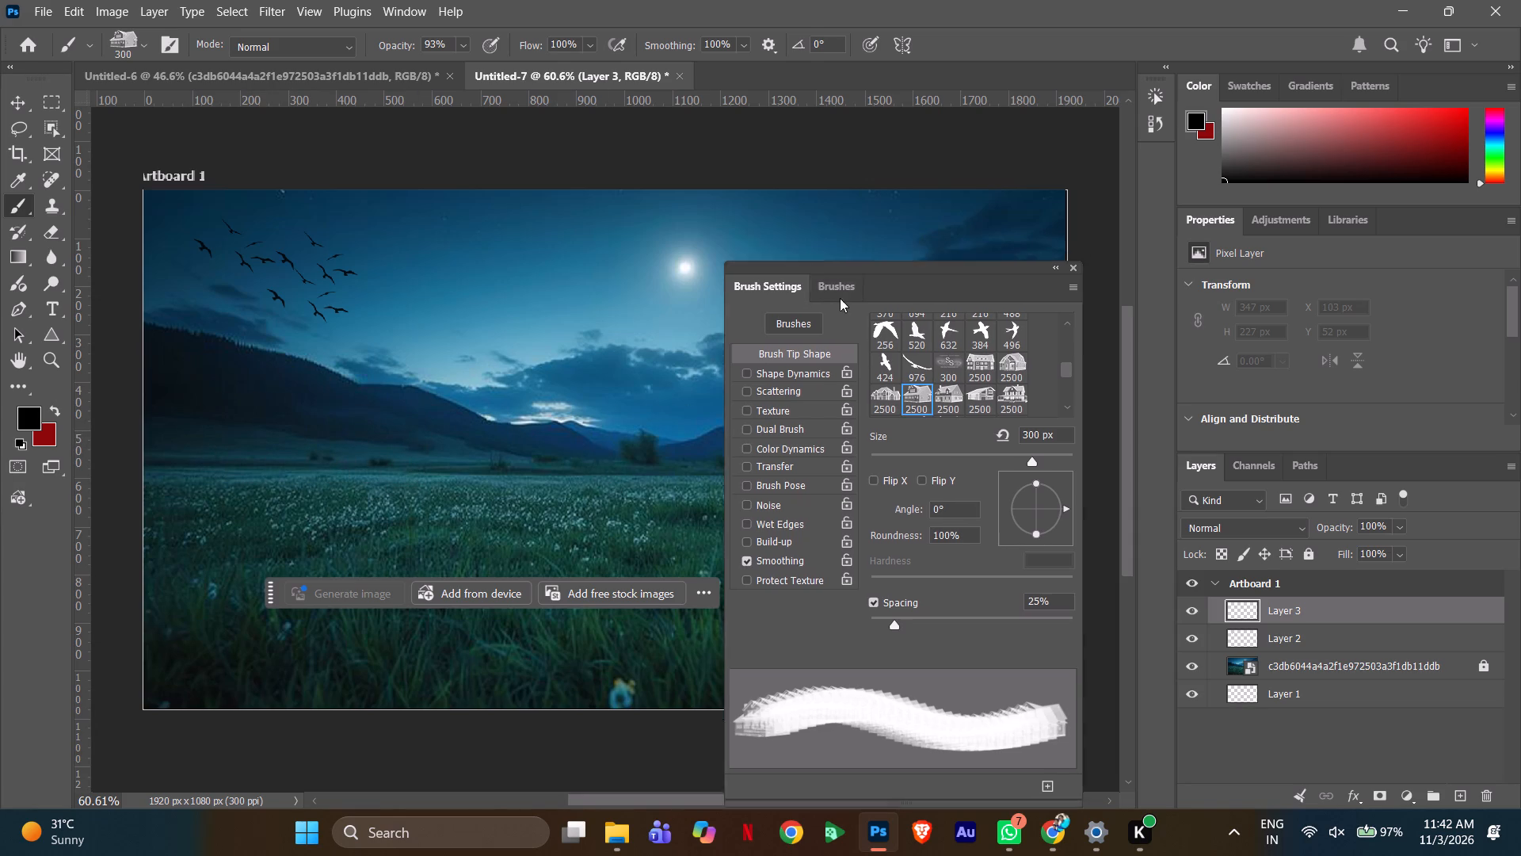
{"action": "left_click_drag", "start_coordinate": [840, 298], "coordinate": [623, 748]}
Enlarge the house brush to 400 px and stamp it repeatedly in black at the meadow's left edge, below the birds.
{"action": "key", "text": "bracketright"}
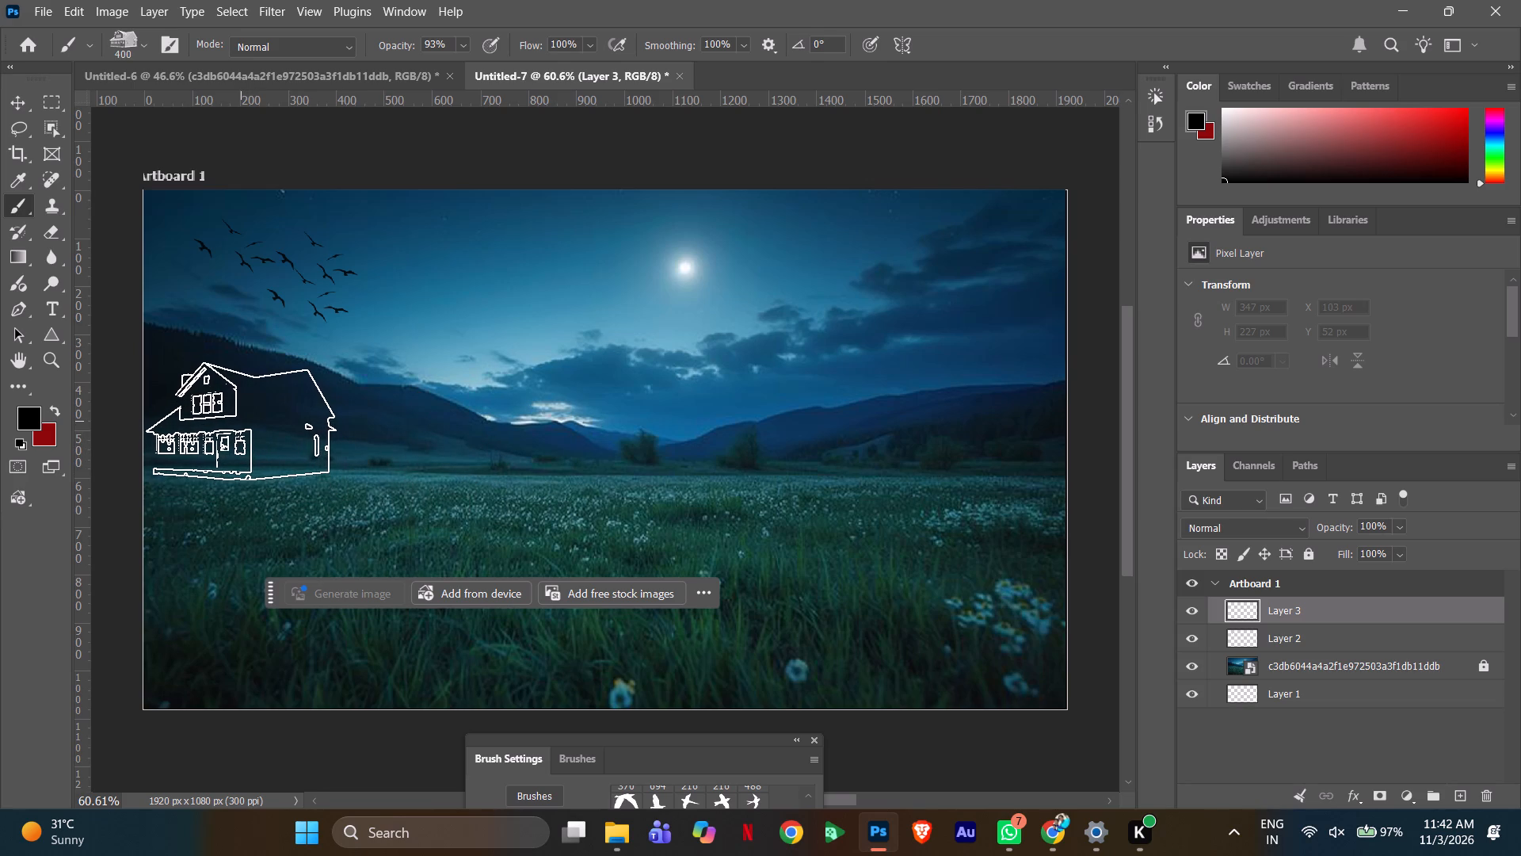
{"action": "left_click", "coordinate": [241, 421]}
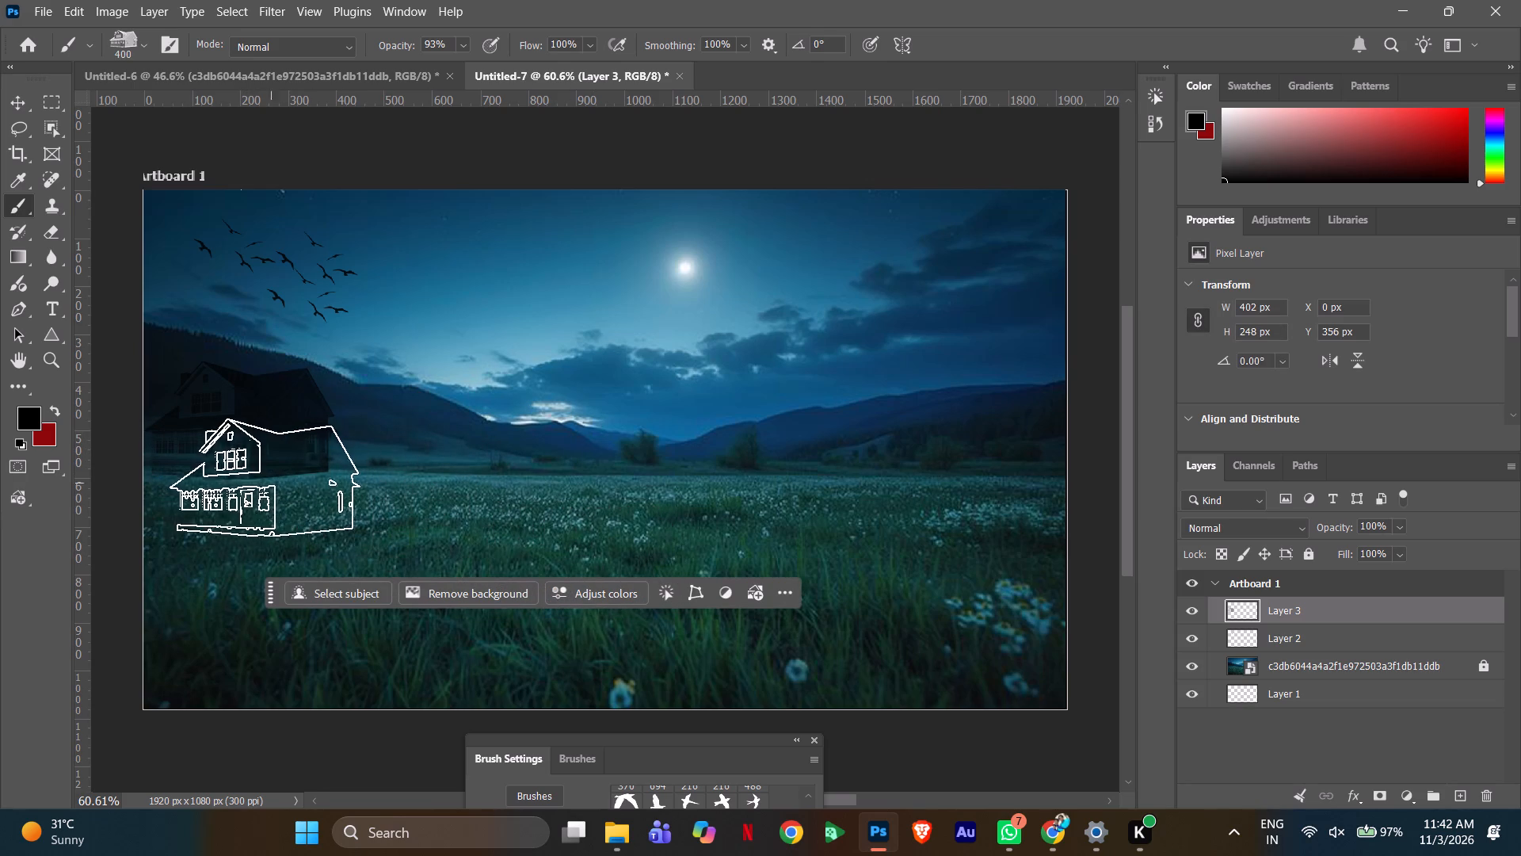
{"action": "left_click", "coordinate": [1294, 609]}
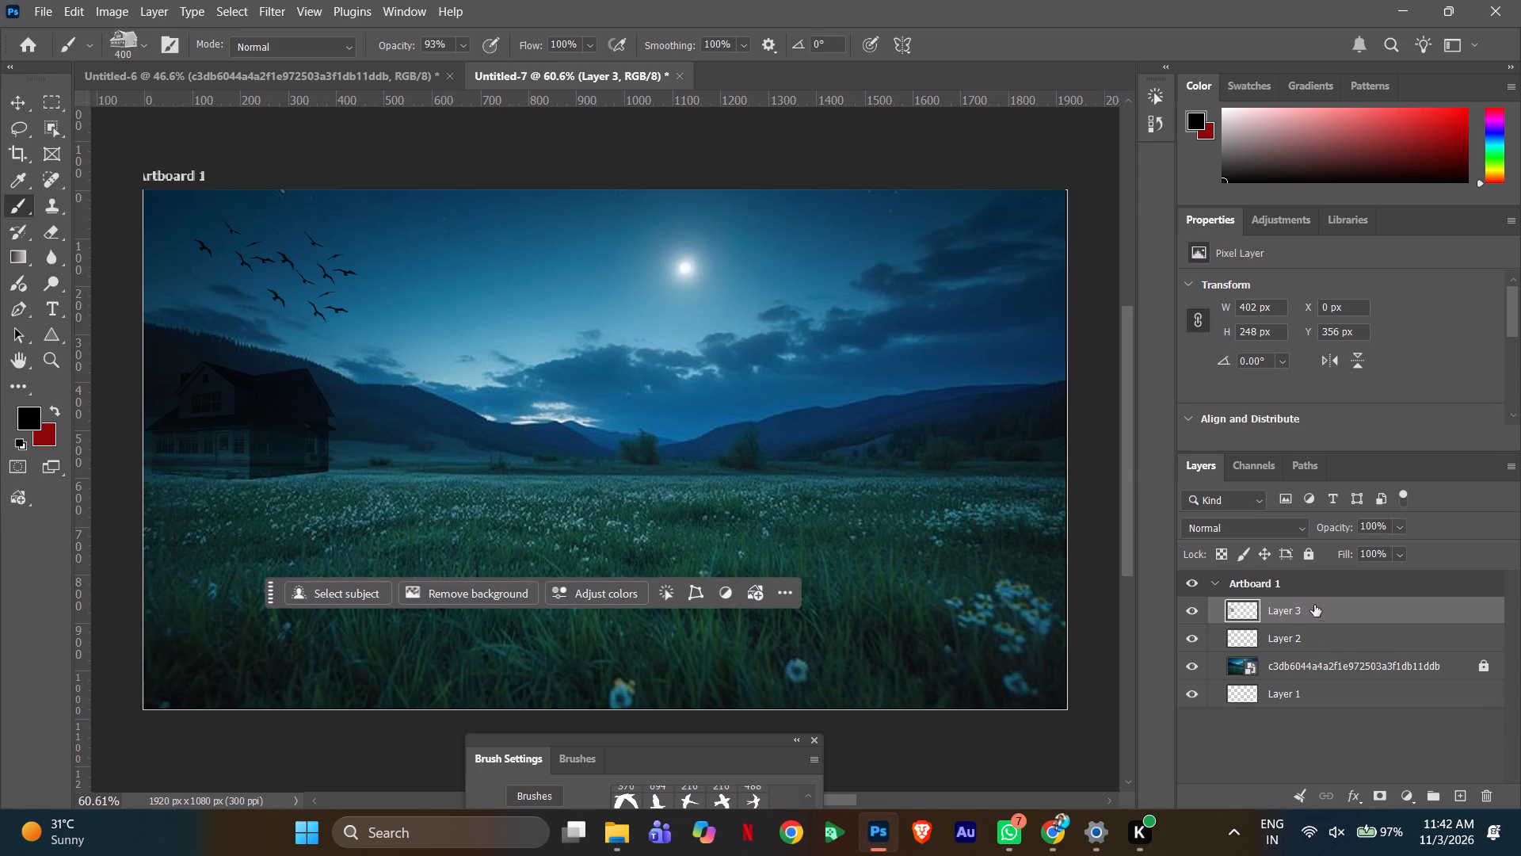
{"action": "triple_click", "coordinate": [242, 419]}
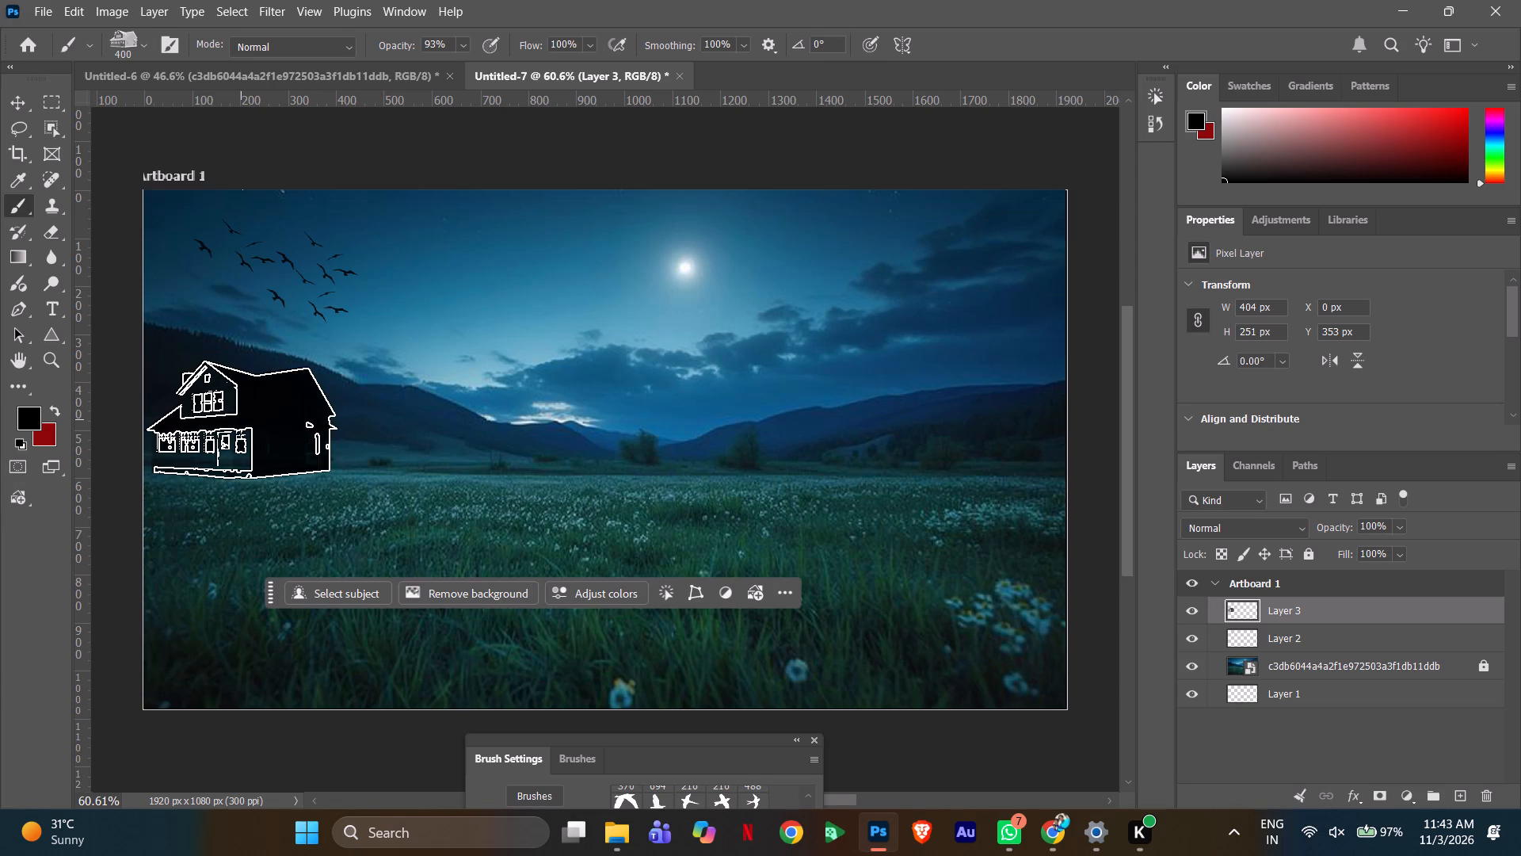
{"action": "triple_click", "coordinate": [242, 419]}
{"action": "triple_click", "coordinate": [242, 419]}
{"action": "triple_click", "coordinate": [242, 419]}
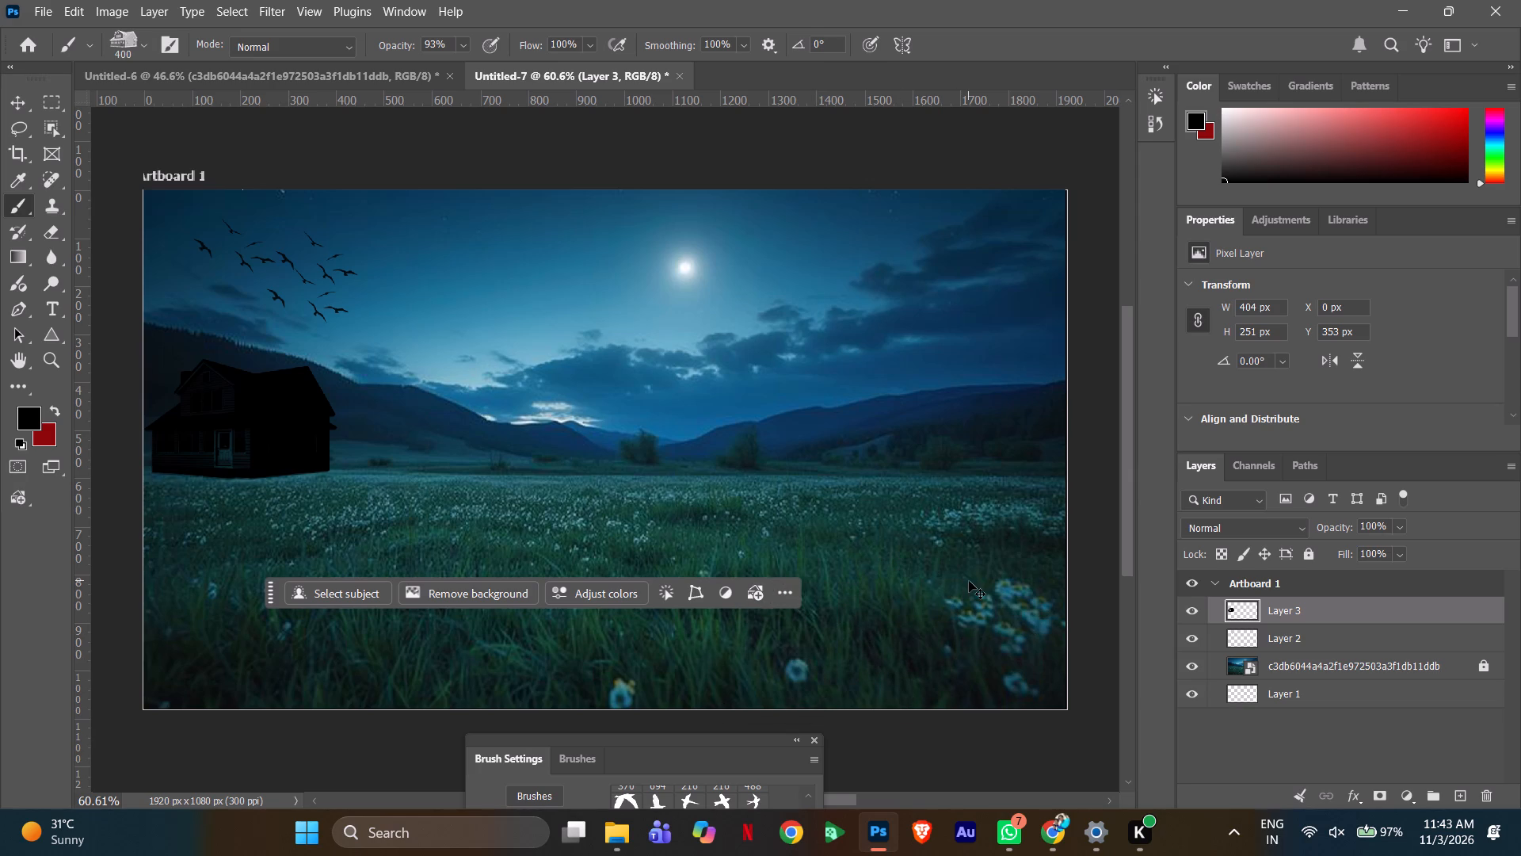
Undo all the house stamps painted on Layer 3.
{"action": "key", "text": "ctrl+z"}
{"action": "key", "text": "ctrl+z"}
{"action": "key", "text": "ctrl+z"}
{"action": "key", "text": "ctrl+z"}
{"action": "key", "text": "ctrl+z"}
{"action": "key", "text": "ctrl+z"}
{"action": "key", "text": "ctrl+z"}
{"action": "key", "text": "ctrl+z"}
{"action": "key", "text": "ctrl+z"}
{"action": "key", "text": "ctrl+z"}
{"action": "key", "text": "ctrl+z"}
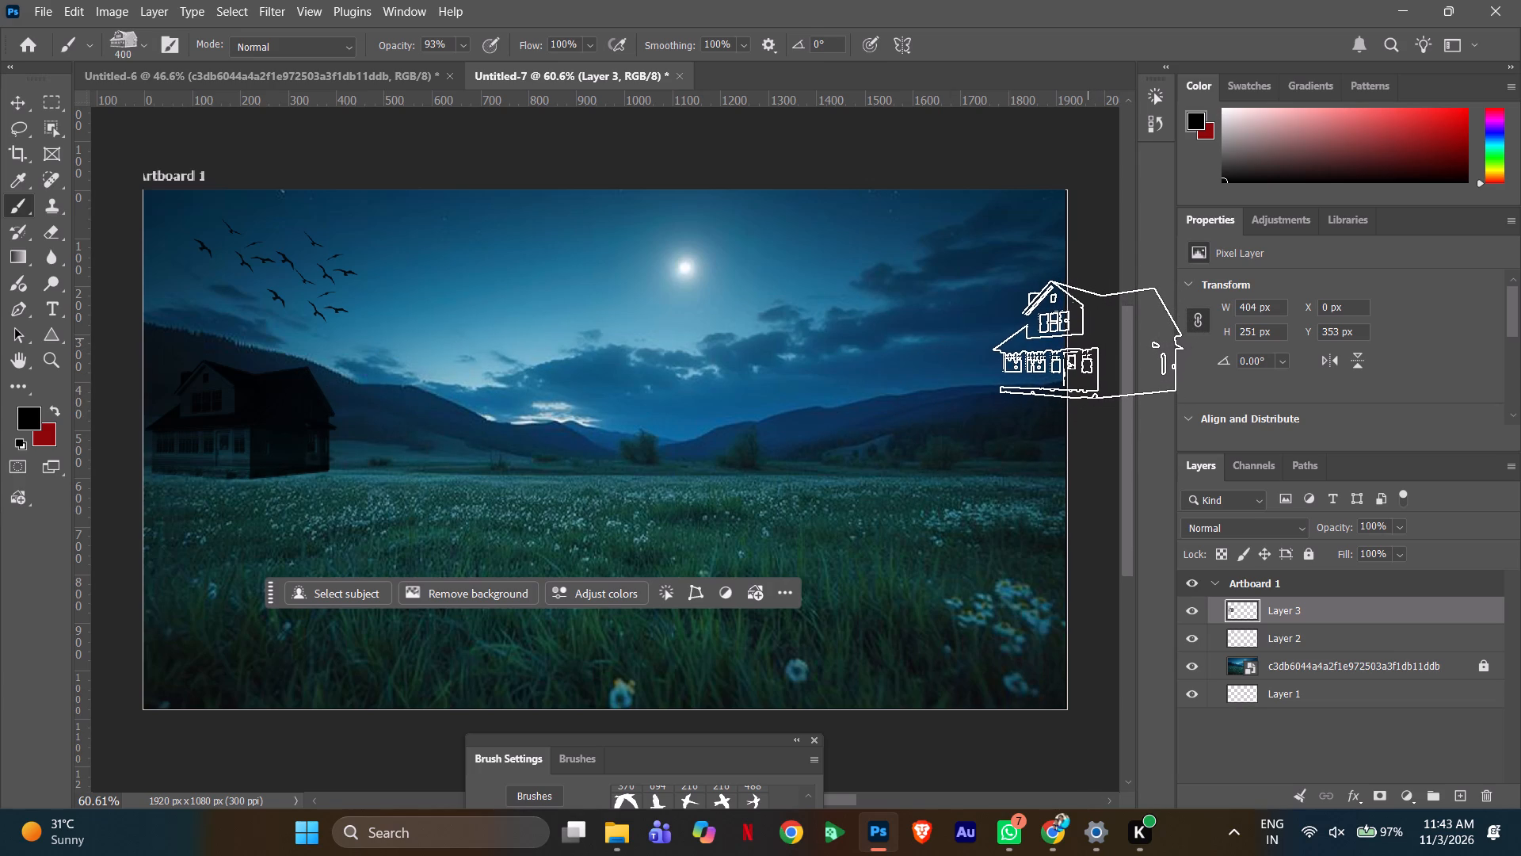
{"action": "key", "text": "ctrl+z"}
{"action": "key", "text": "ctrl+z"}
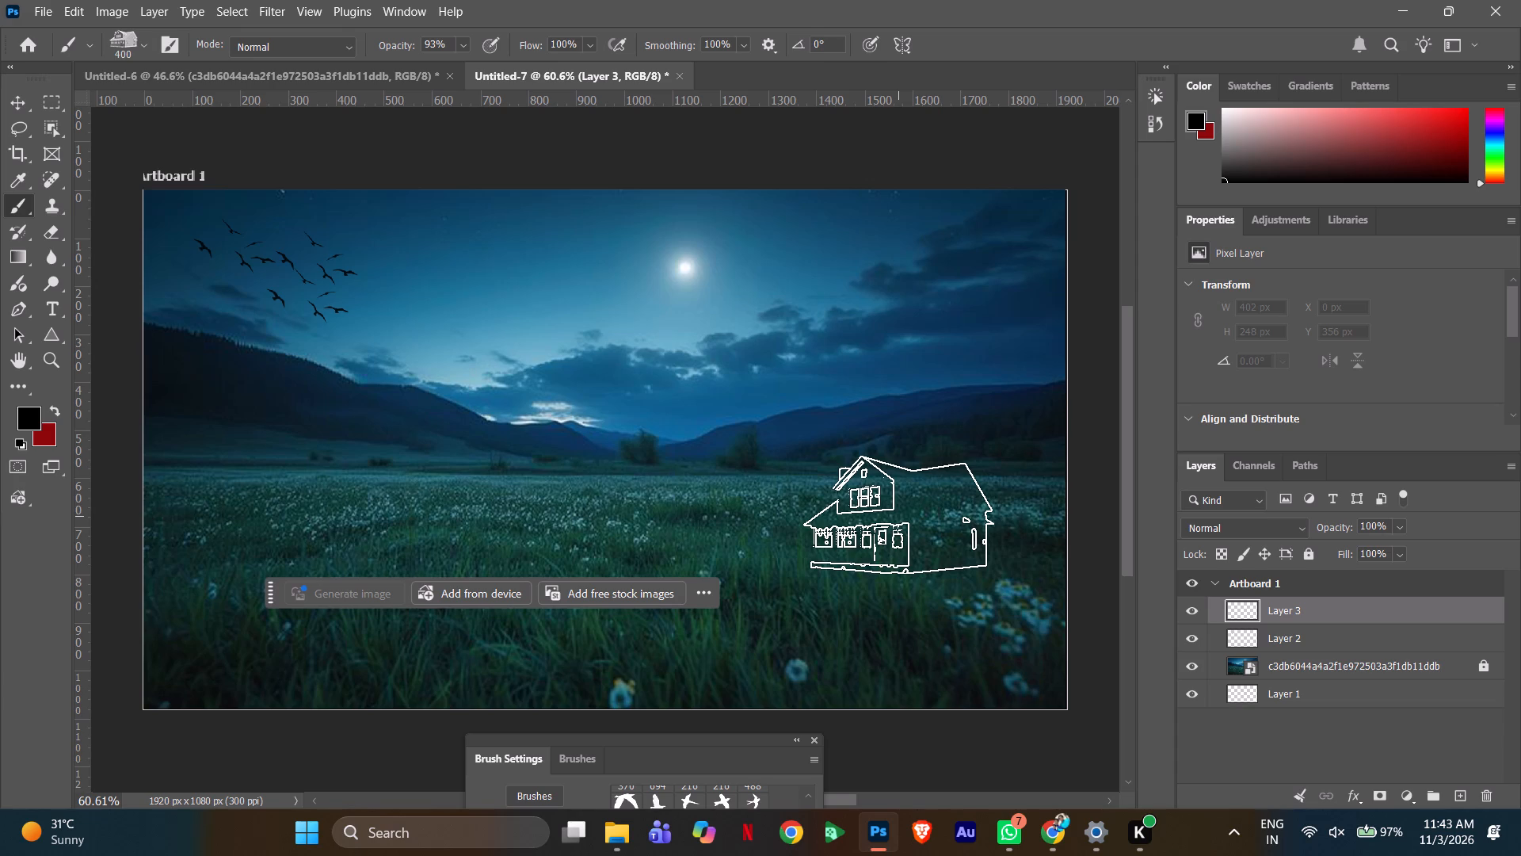
Open Pinterest in a new Chrome tab, rerun the recent search "landscape in night" and browse the results.
{"action": "left_click", "coordinate": [1057, 826]}
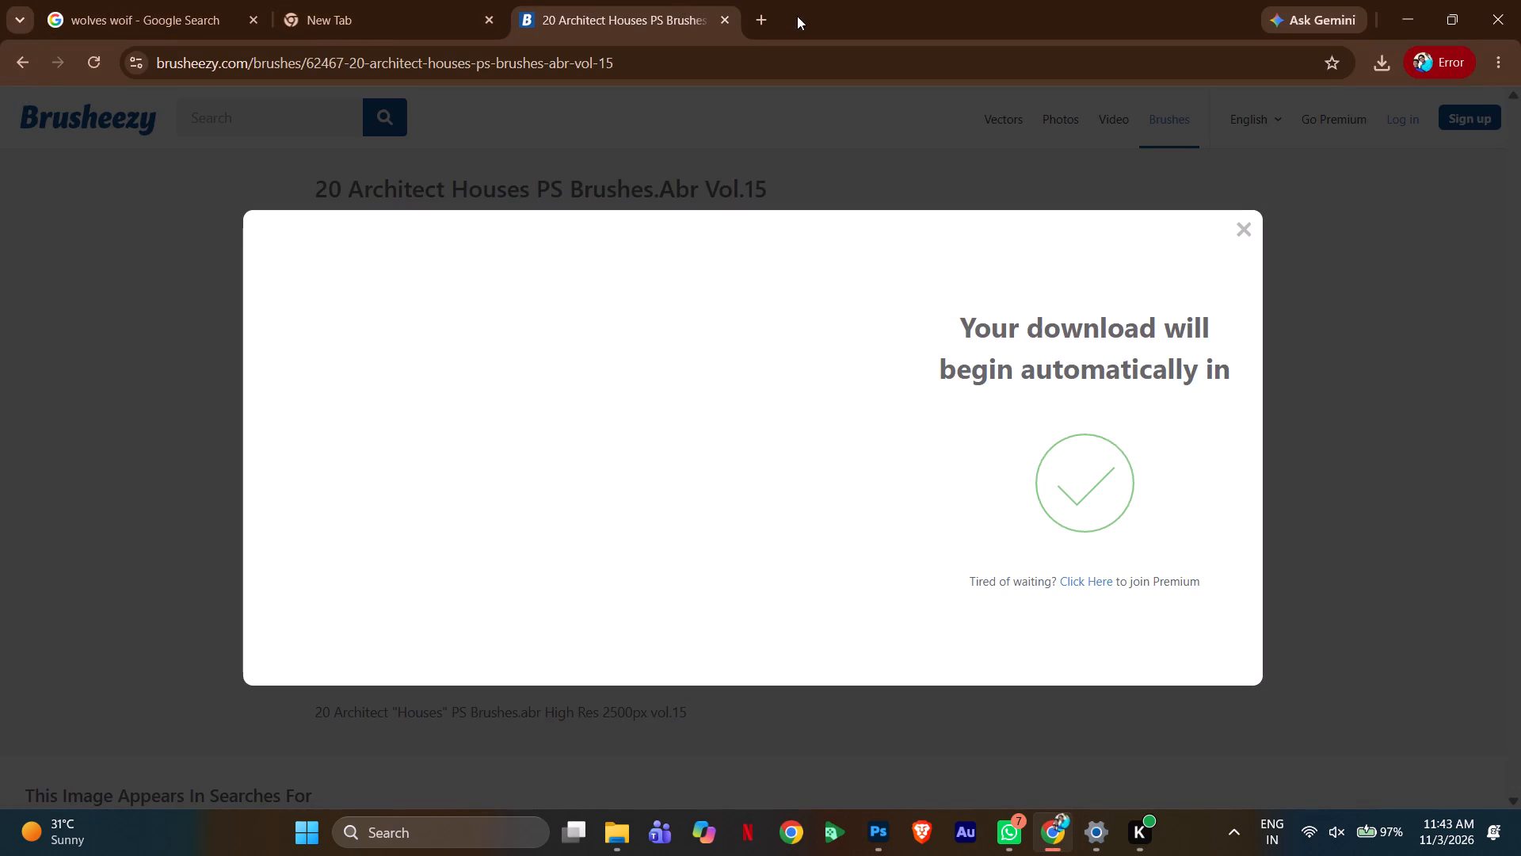
{"action": "left_click", "coordinate": [743, 28]}
{"action": "left_click", "coordinate": [760, 17]}
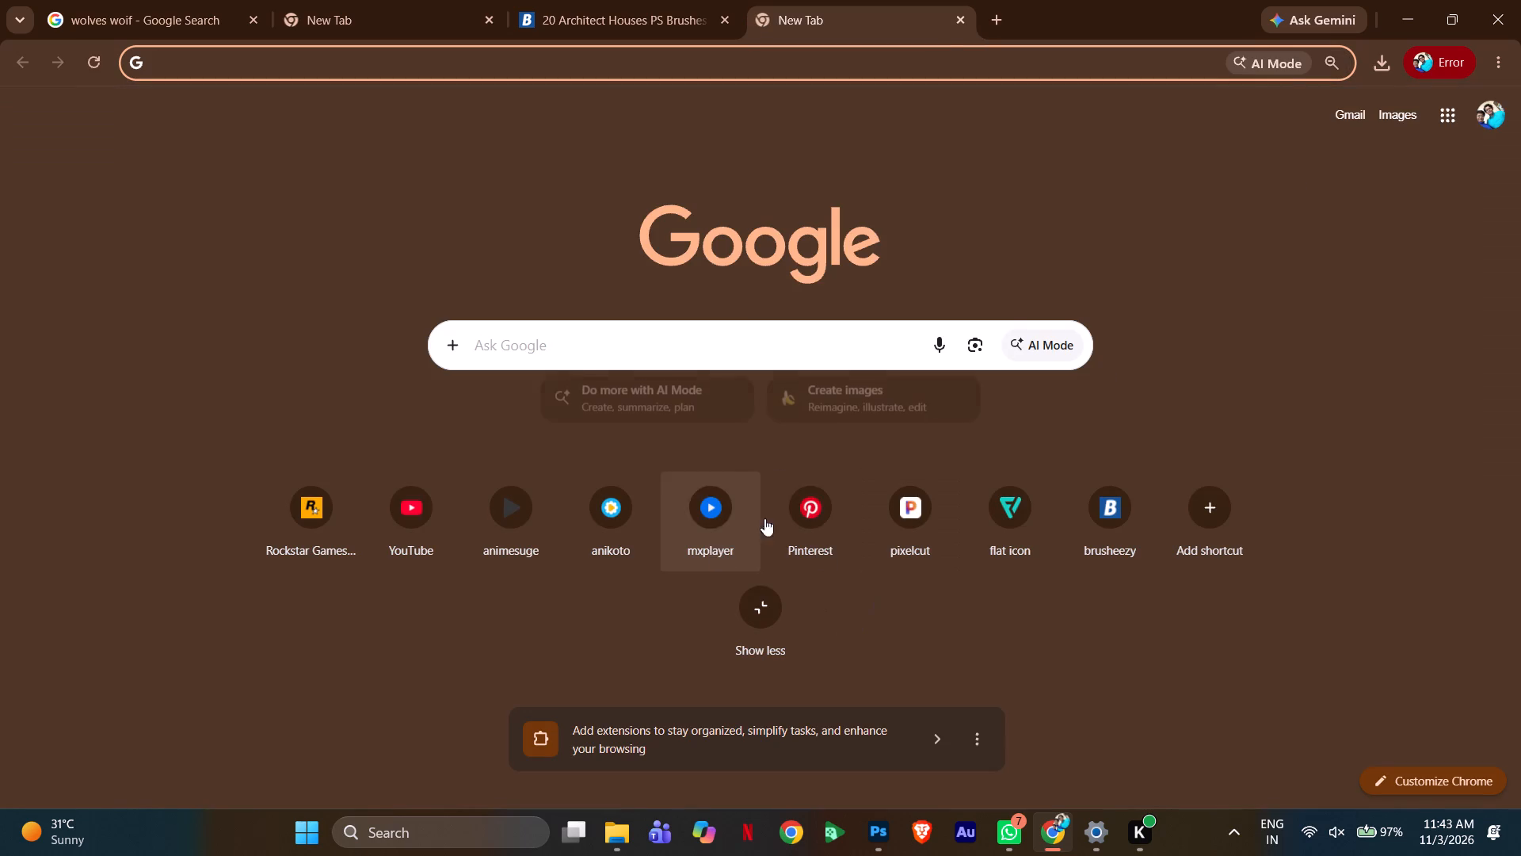
{"action": "double_click", "coordinate": [810, 496]}
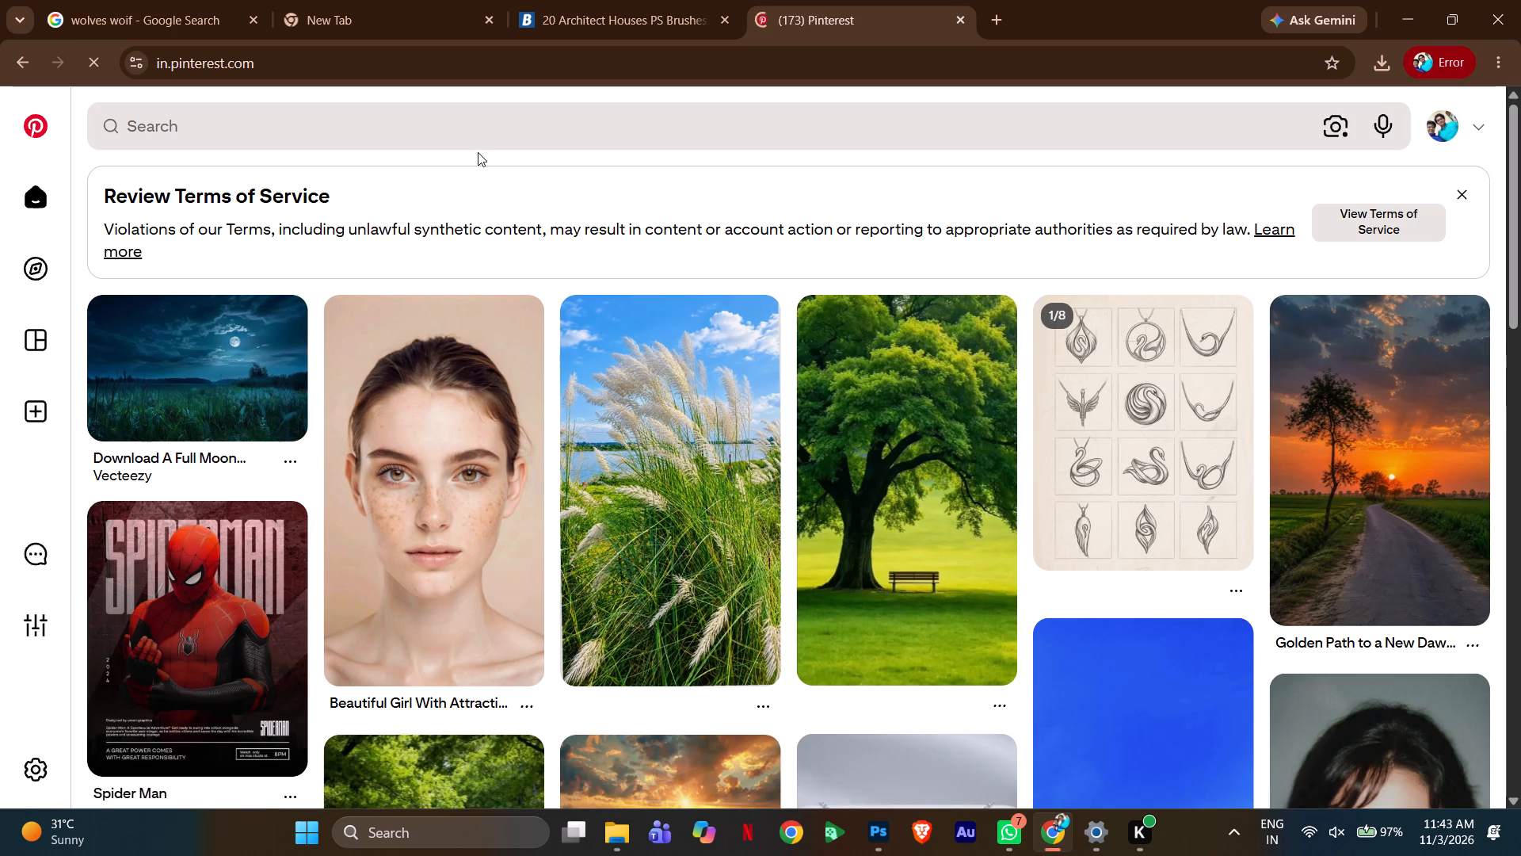
{"action": "left_click", "coordinate": [490, 137]}
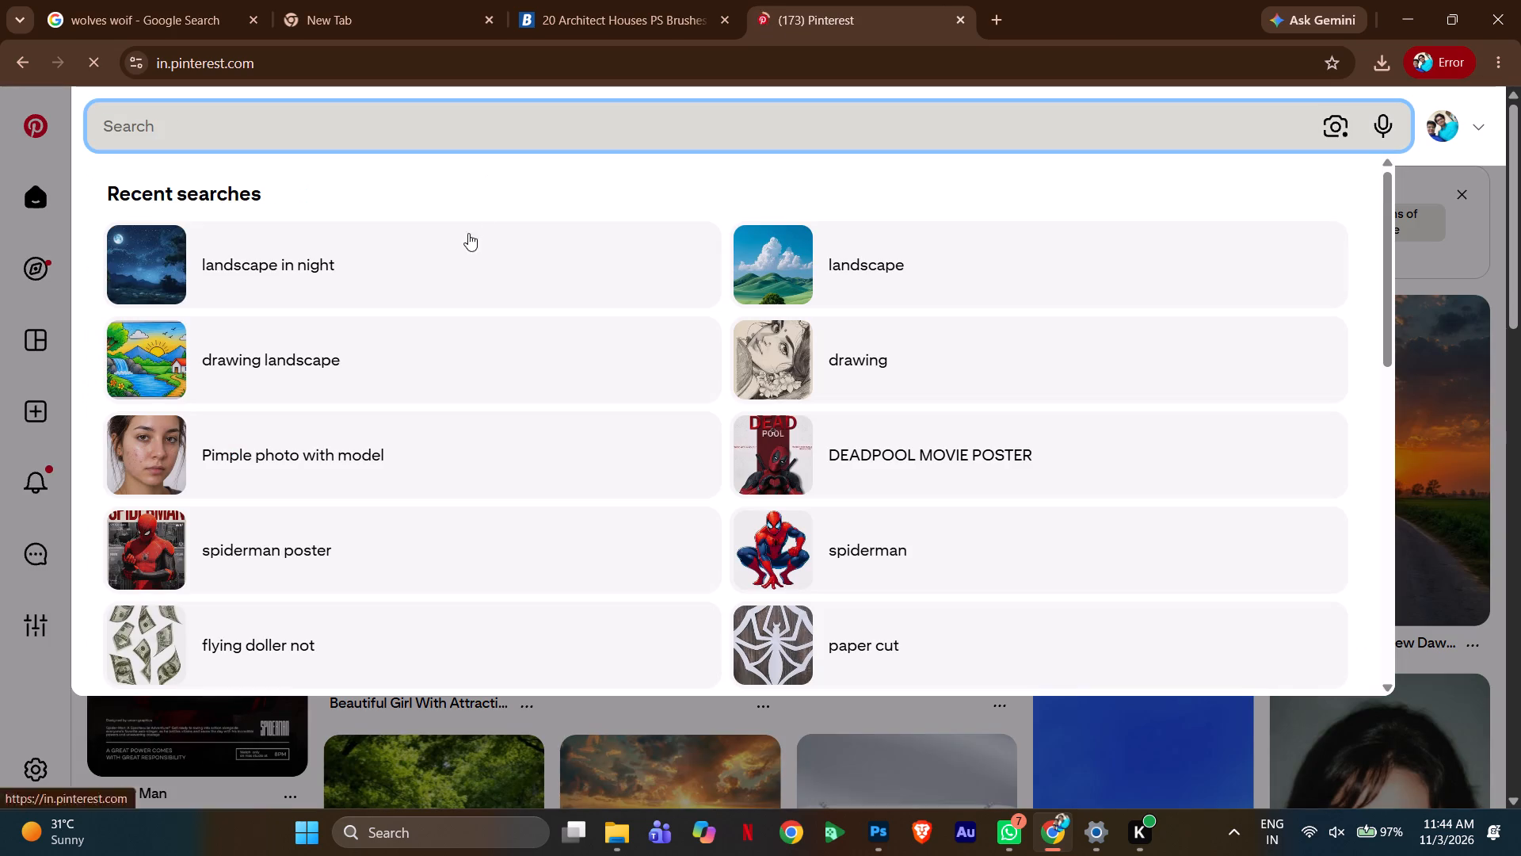
{"action": "left_click", "coordinate": [463, 262]}
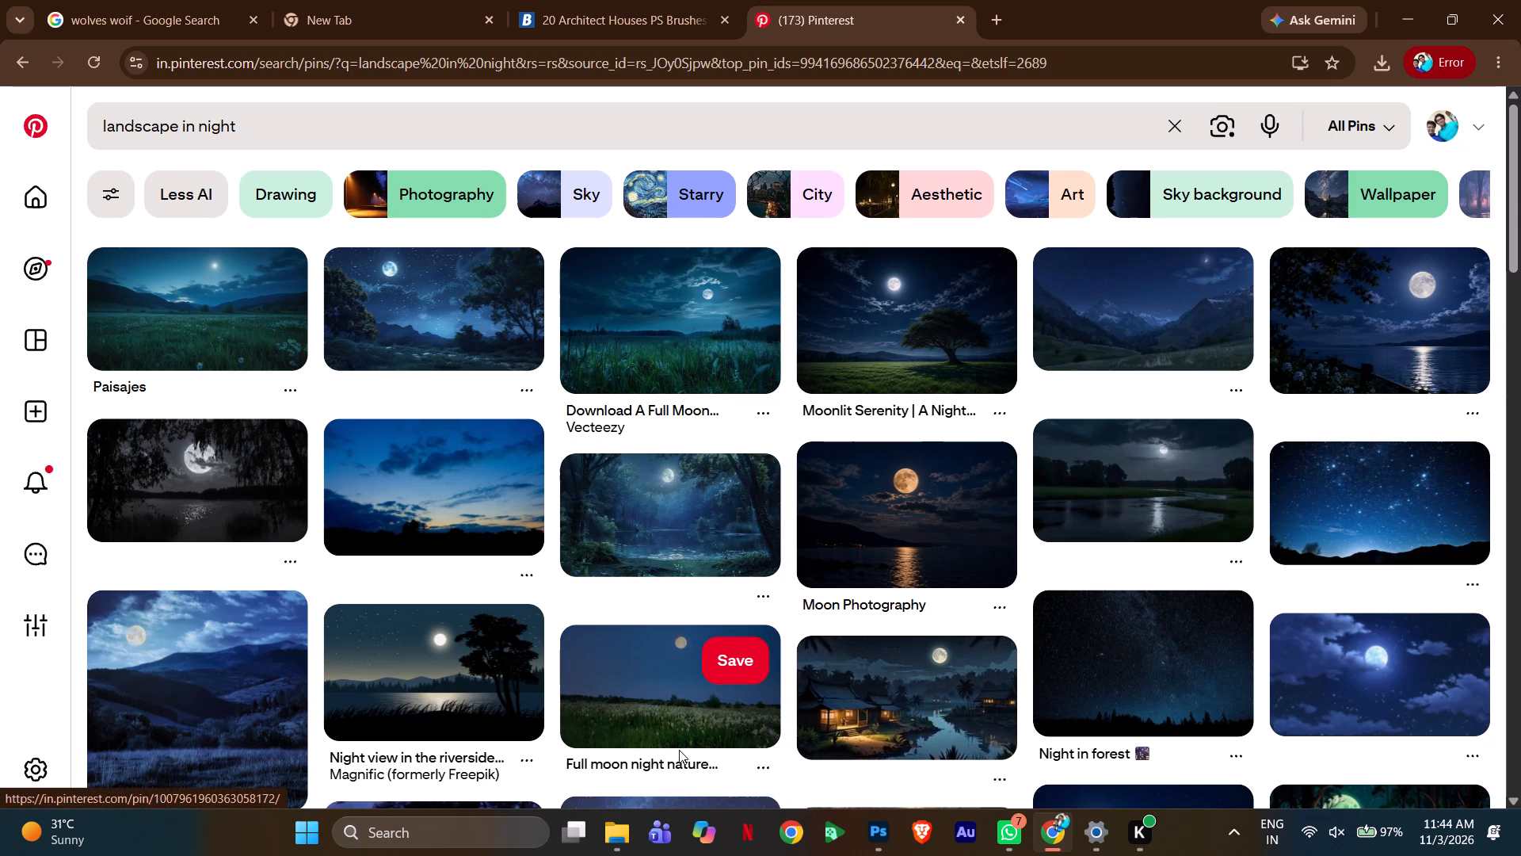
{"action": "scroll", "coordinate": [668, 771], "scroll_direction": "down", "scroll_amount": 3}
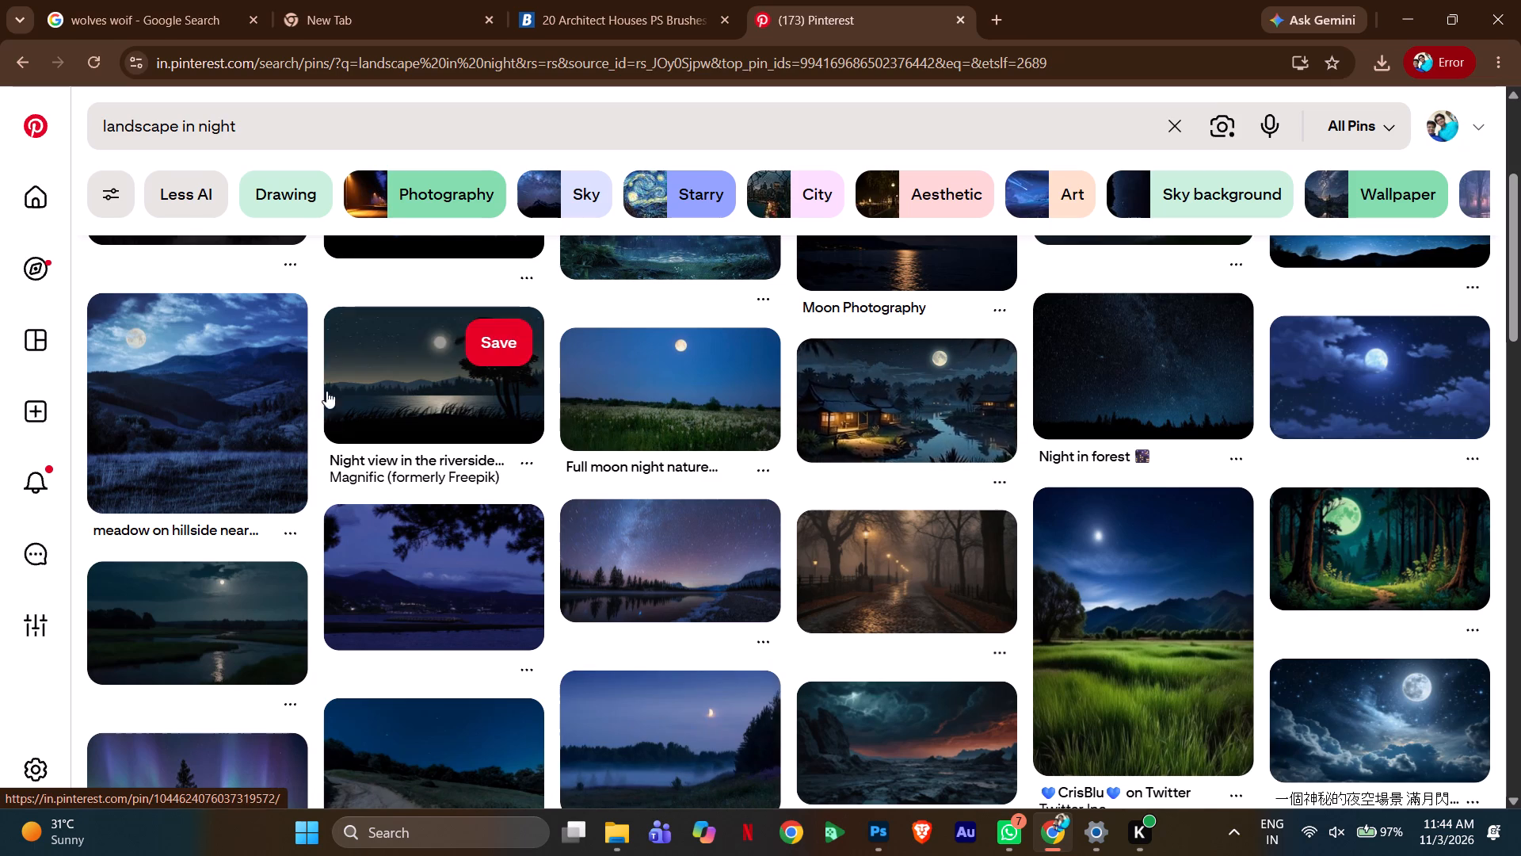
Shorten the Pinterest search to "landscape in" and run it.
{"action": "left_click", "coordinate": [307, 128]}
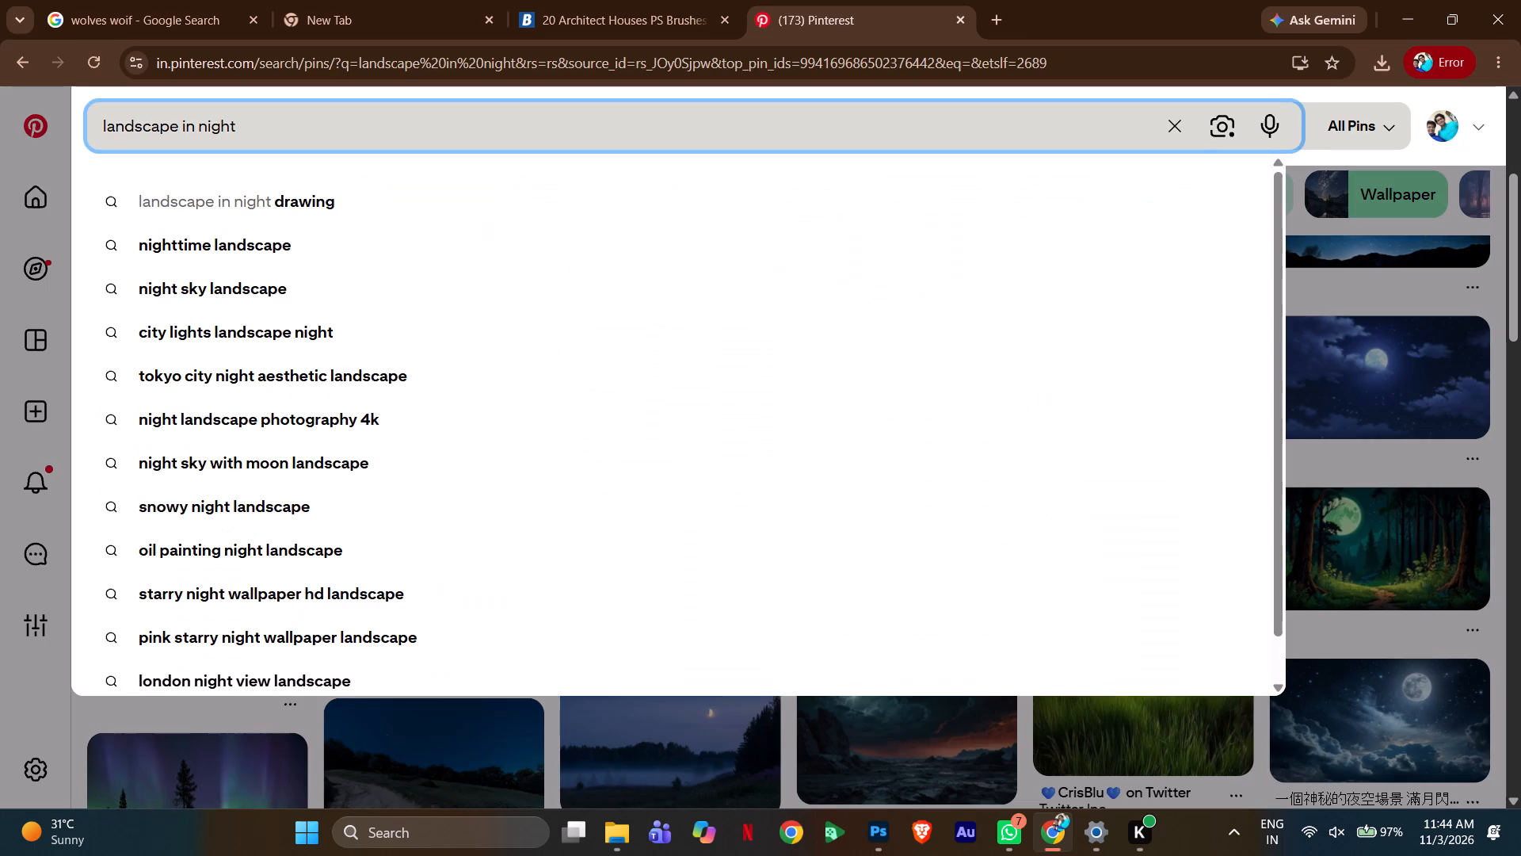
{"action": "key", "text": "BackSpace"}
{"action": "key", "text": "BackSpace"}
{"action": "key", "text": "BackSpace"}
{"action": "key", "text": "BackSpace"}
{"action": "key", "text": "BackSpace"}
{"action": "key", "text": "Delete"}
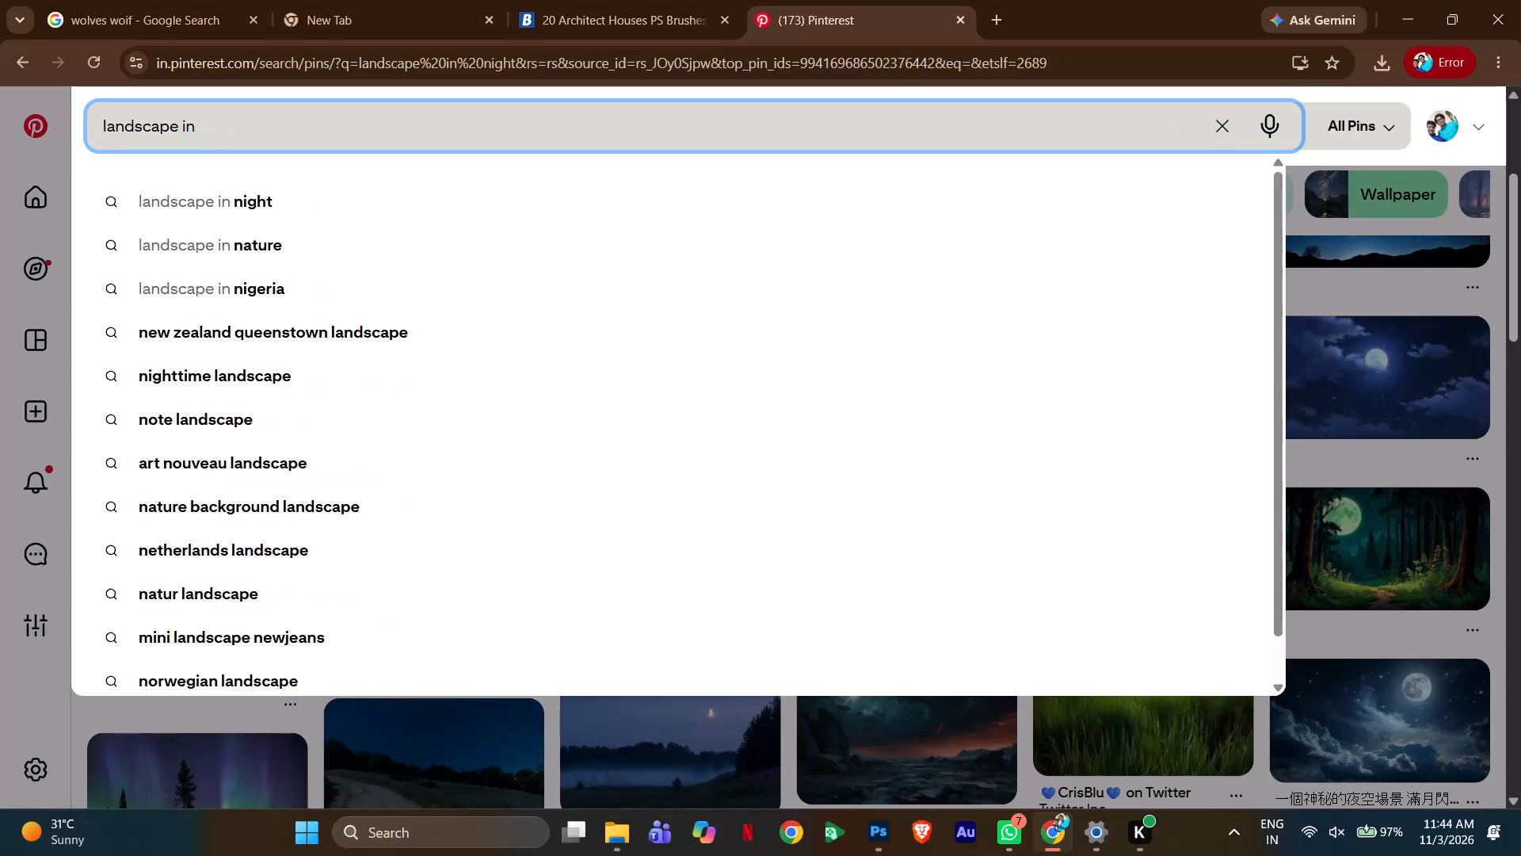
{"action": "key", "text": "BackSpace"}
{"action": "key", "text": "Return"}
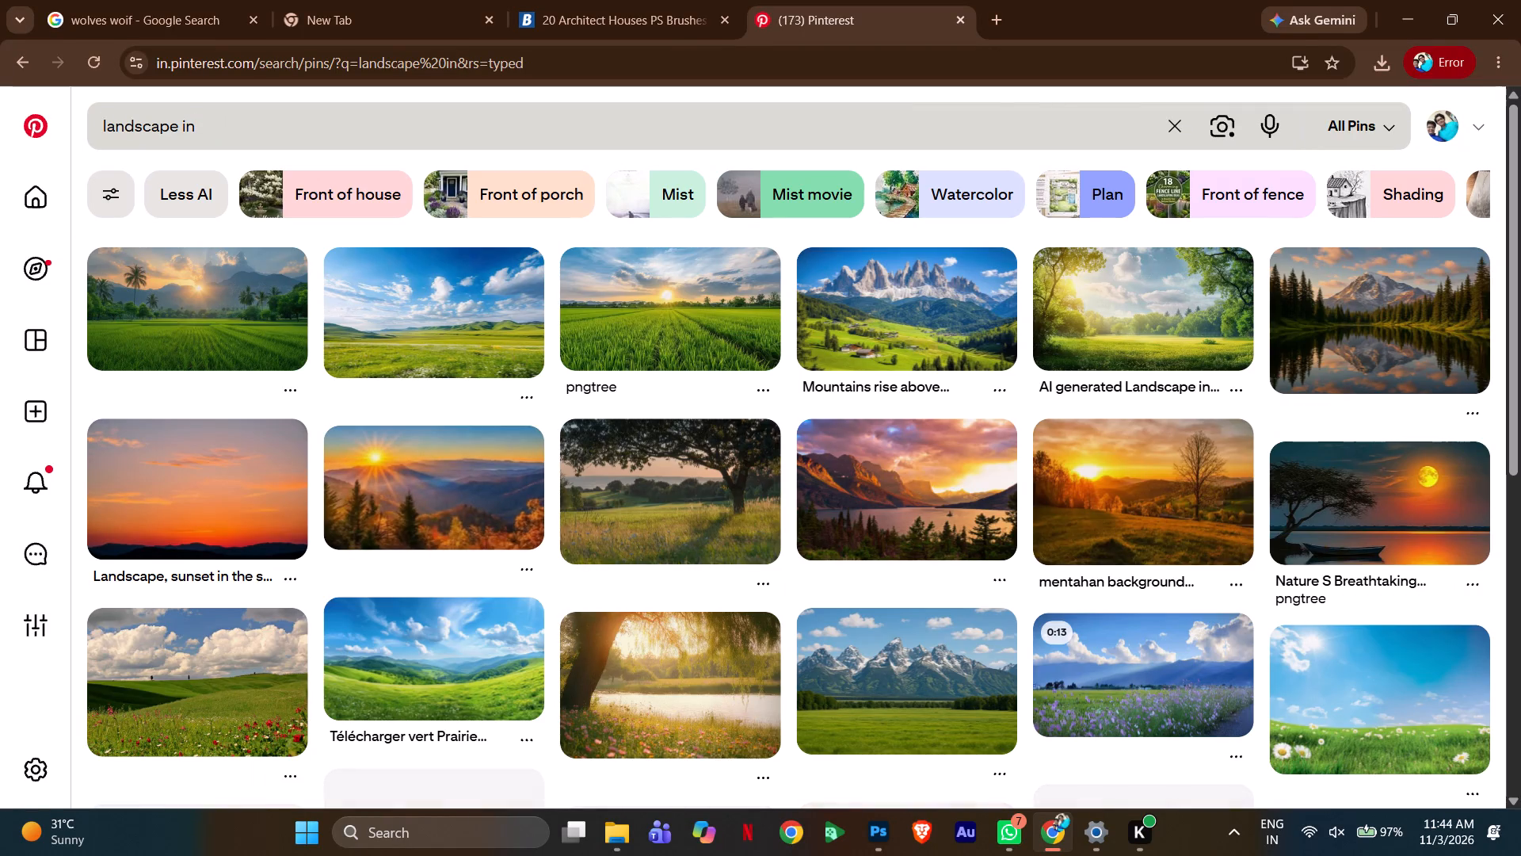
Separate the wolf image search tab into its own window and close the open Chrome windows.
{"action": "left_click_drag", "start_coordinate": [497, 0], "coordinate": [675, 0]}
{"action": "left_click_drag", "start_coordinate": [246, 0], "coordinate": [257, 0]}
{"action": "left_click", "coordinate": [250, 0]}
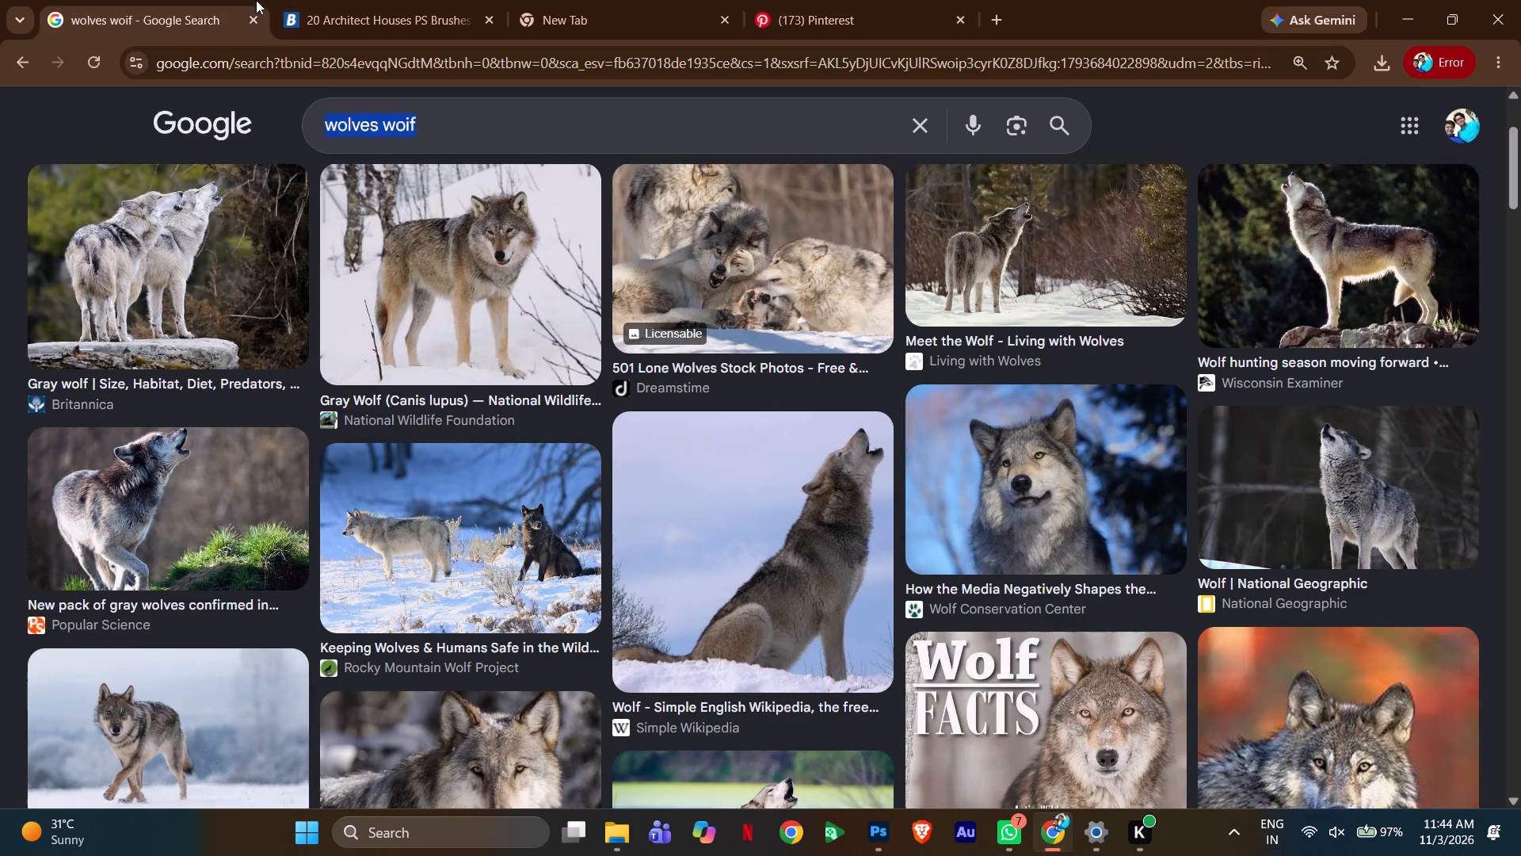
{"action": "left_click_drag", "start_coordinate": [229, 19], "coordinate": [1446, 0]}
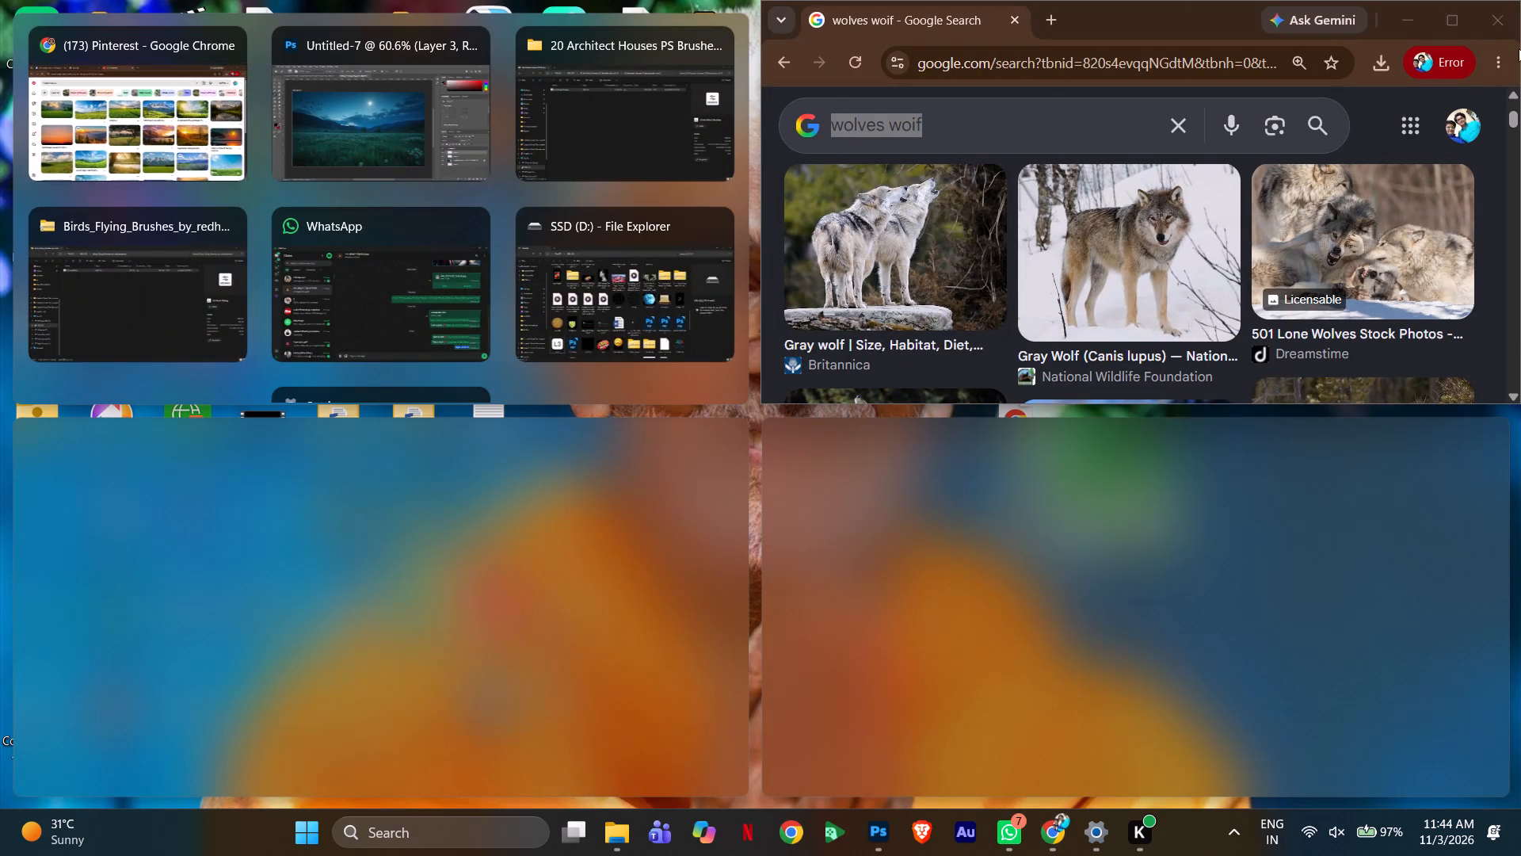
{"action": "left_click", "coordinate": [1489, 2]}
{"action": "left_click", "coordinate": [1496, 12]}
{"action": "triple_click", "coordinate": [1497, 12]}
Quit Photoshop and save Untitled-7 as a PSD in the ps folder on drive D with Maximize Compatibility on.
{"action": "double_click", "coordinate": [1497, 12]}
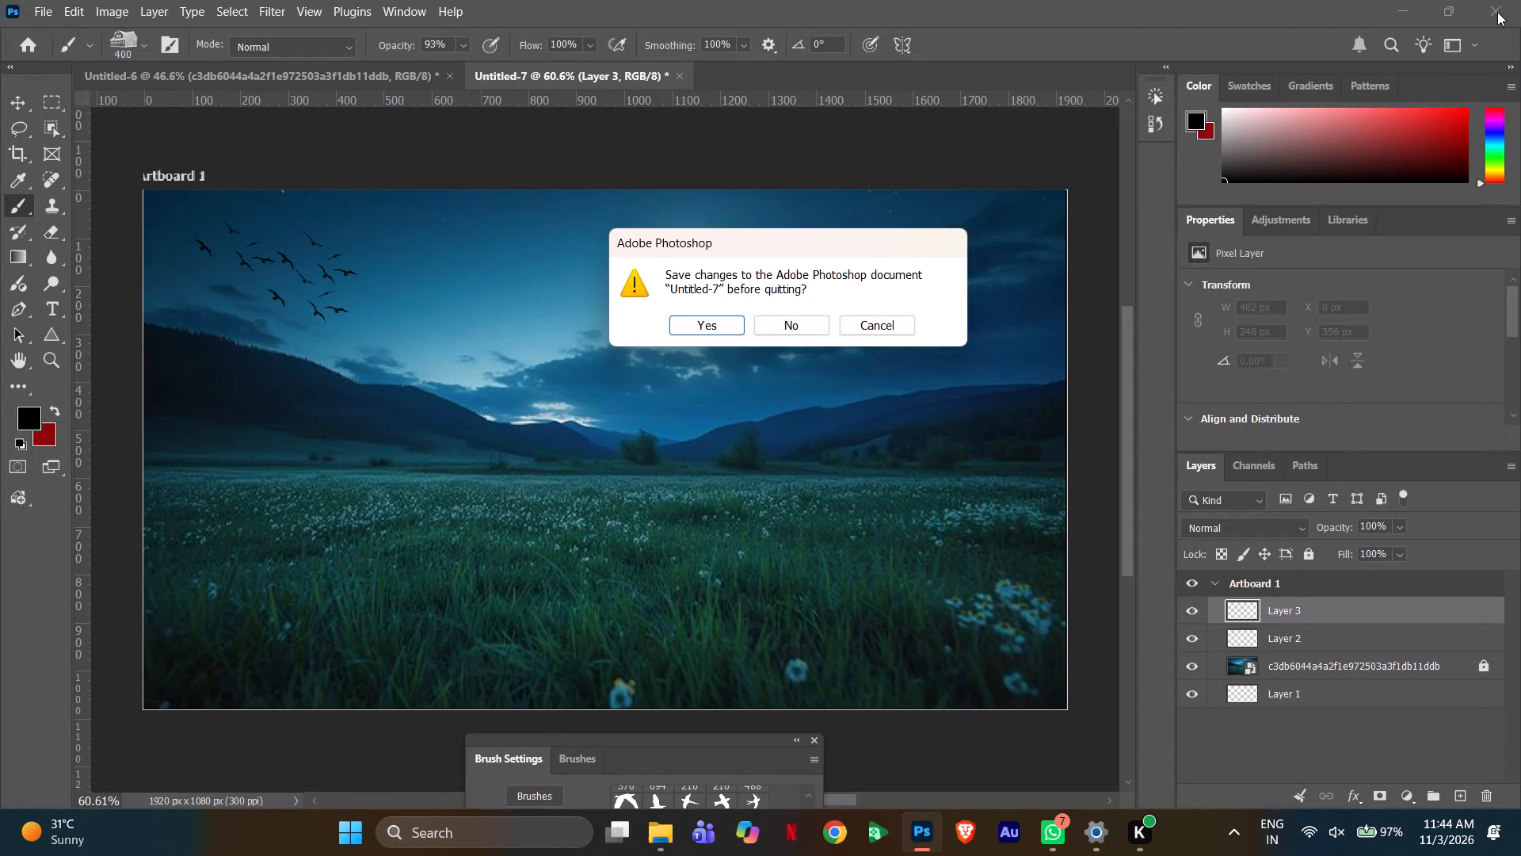
{"action": "left_click", "coordinate": [707, 306]}
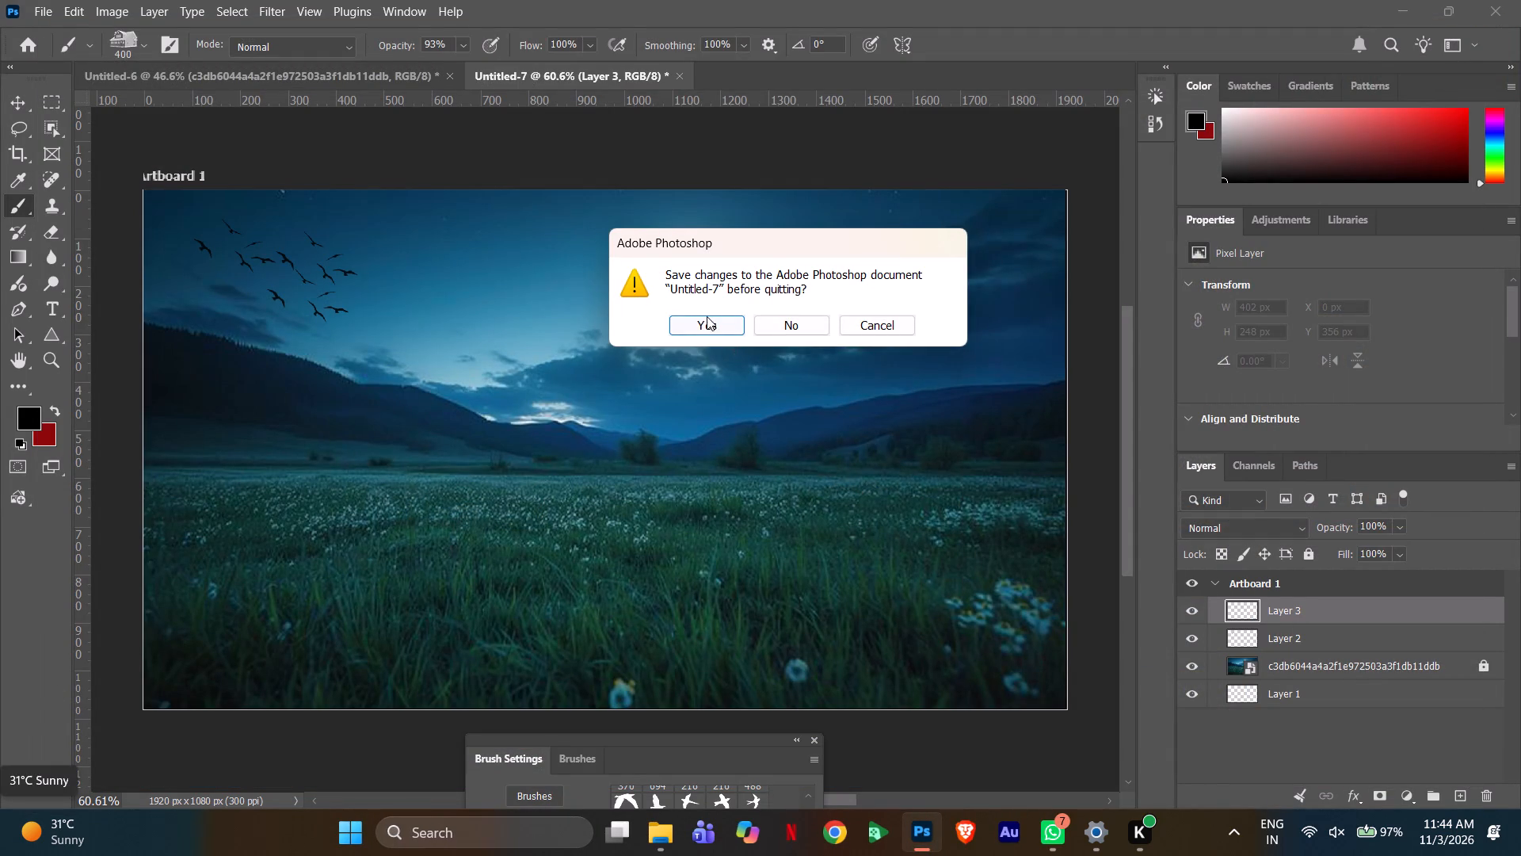
{"action": "left_click", "coordinate": [707, 316]}
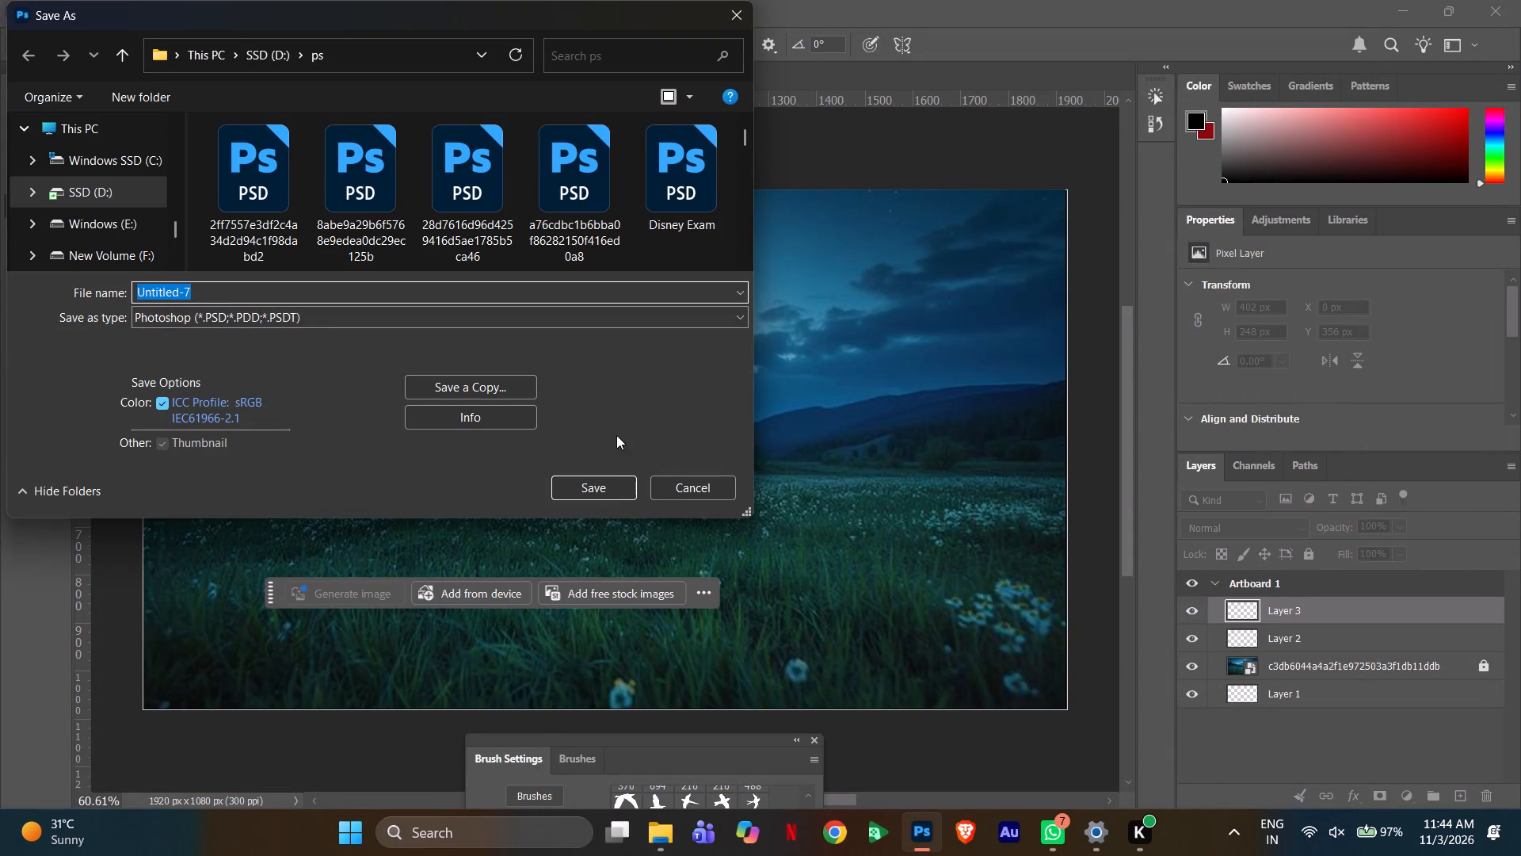
{"action": "left_click", "coordinate": [599, 487]}
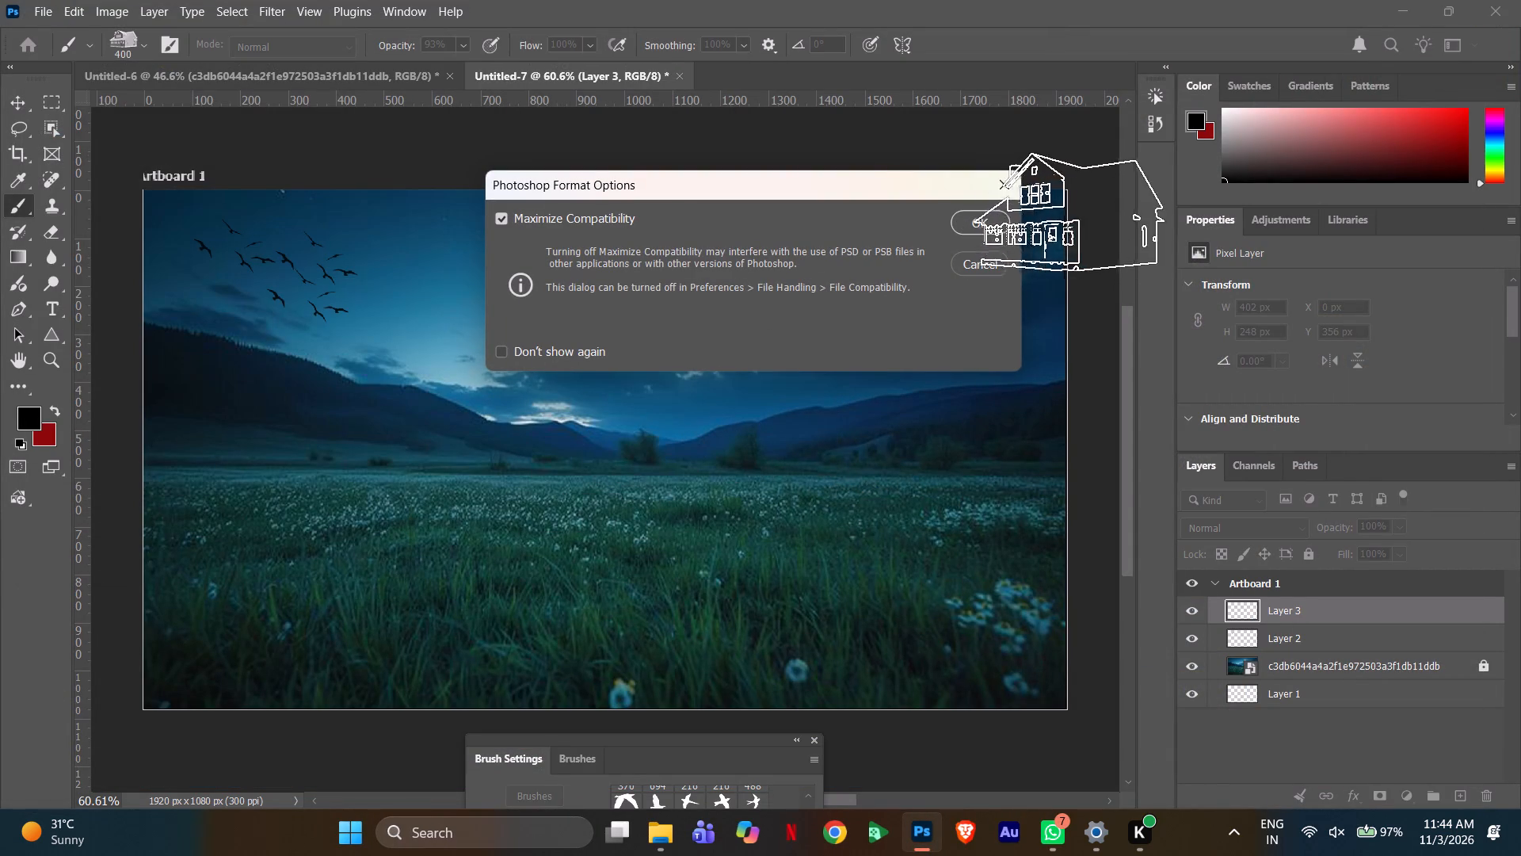
{"action": "left_click", "coordinate": [983, 221]}
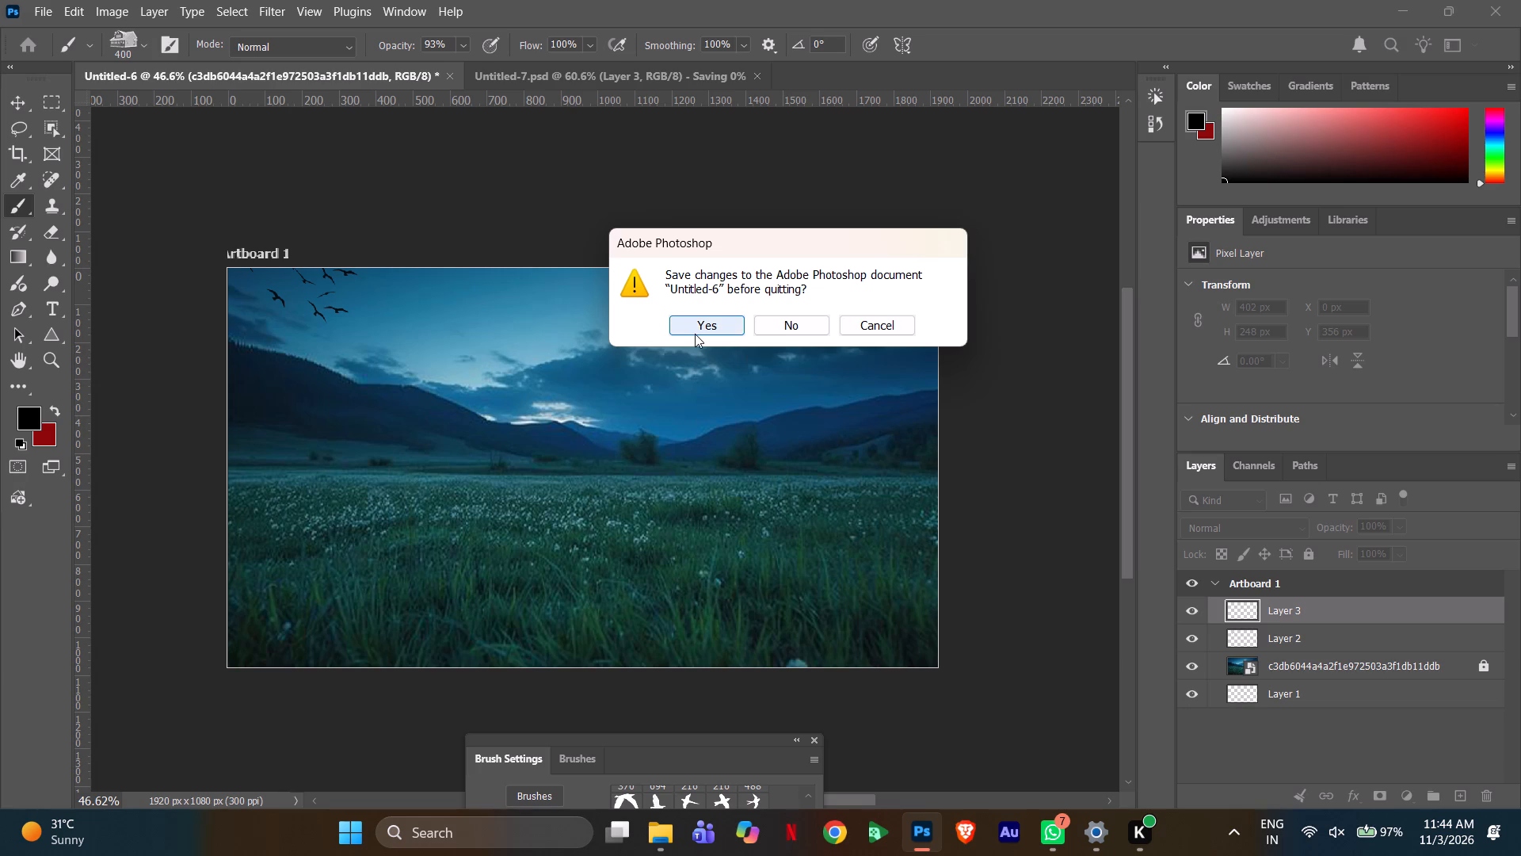
Save Untitled-6 as a PSD in the same ps folder with Maximize Compatibility on.
{"action": "left_click", "coordinate": [696, 327]}
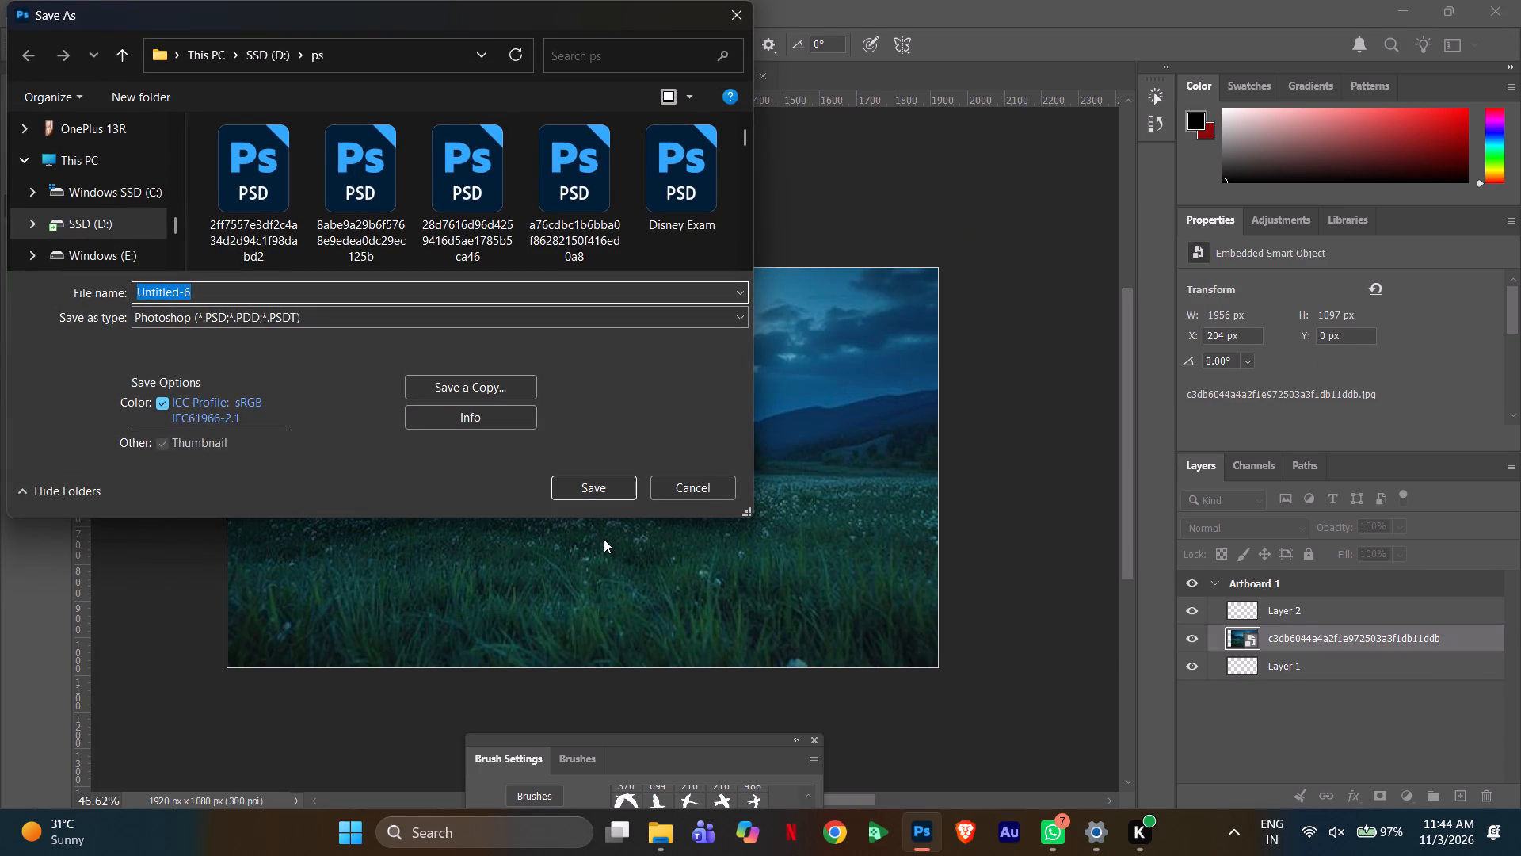
{"action": "left_click", "coordinate": [612, 477]}
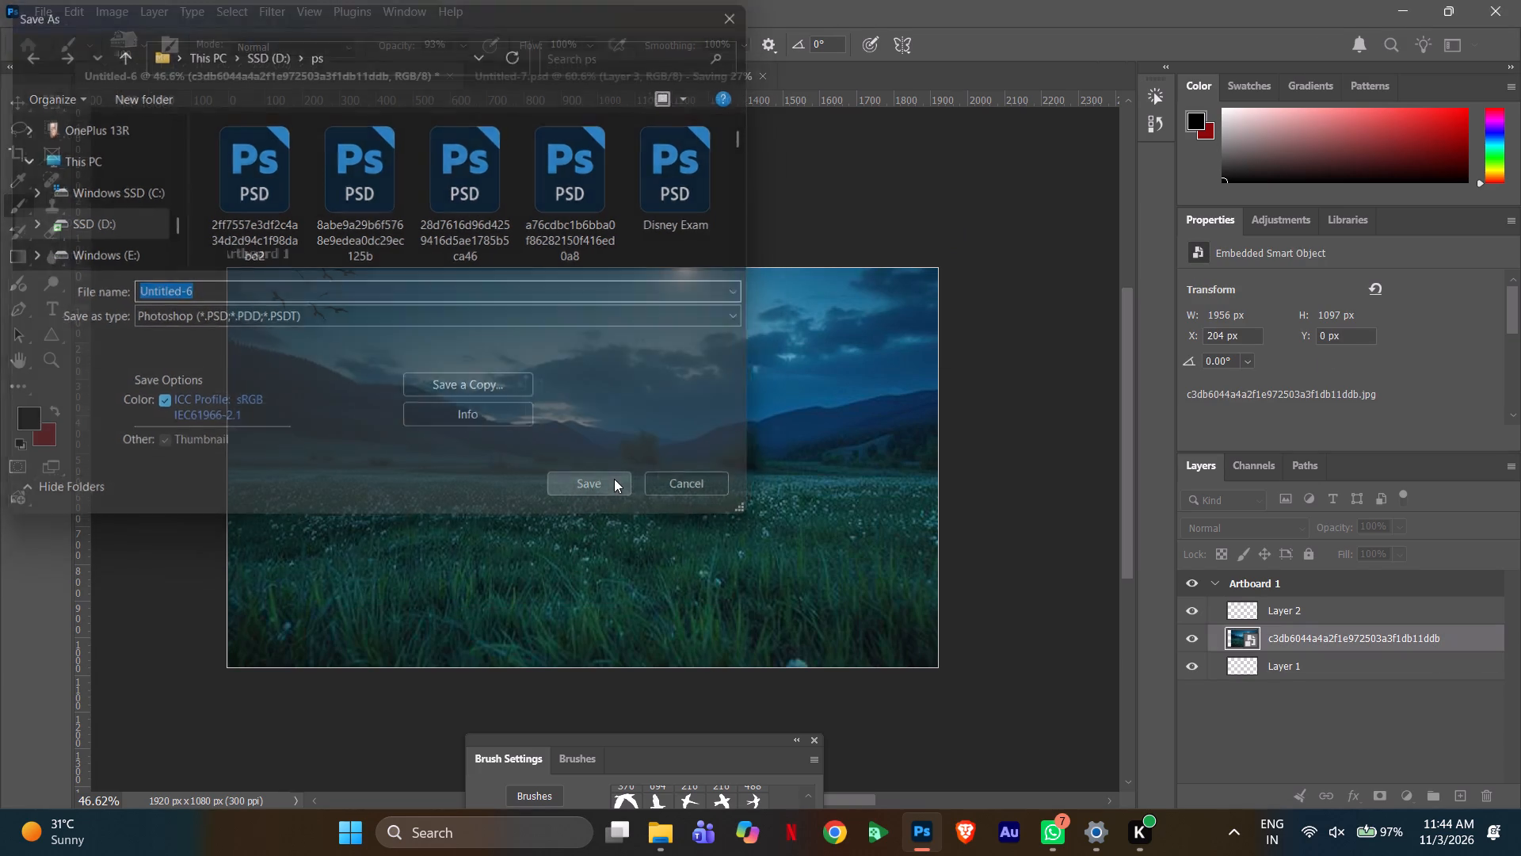
{"action": "left_click", "coordinate": [984, 219]}
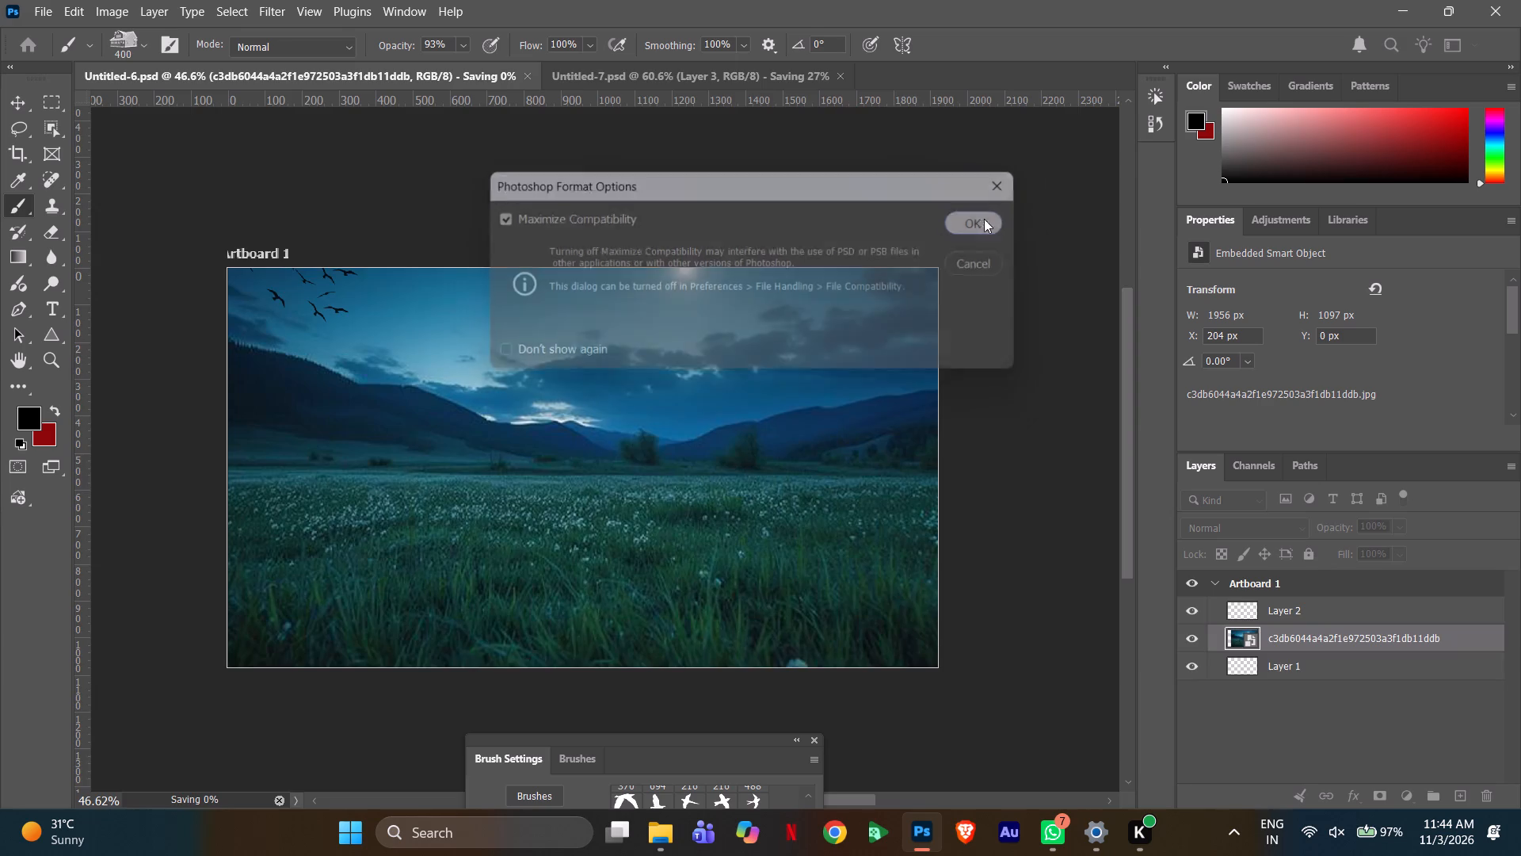